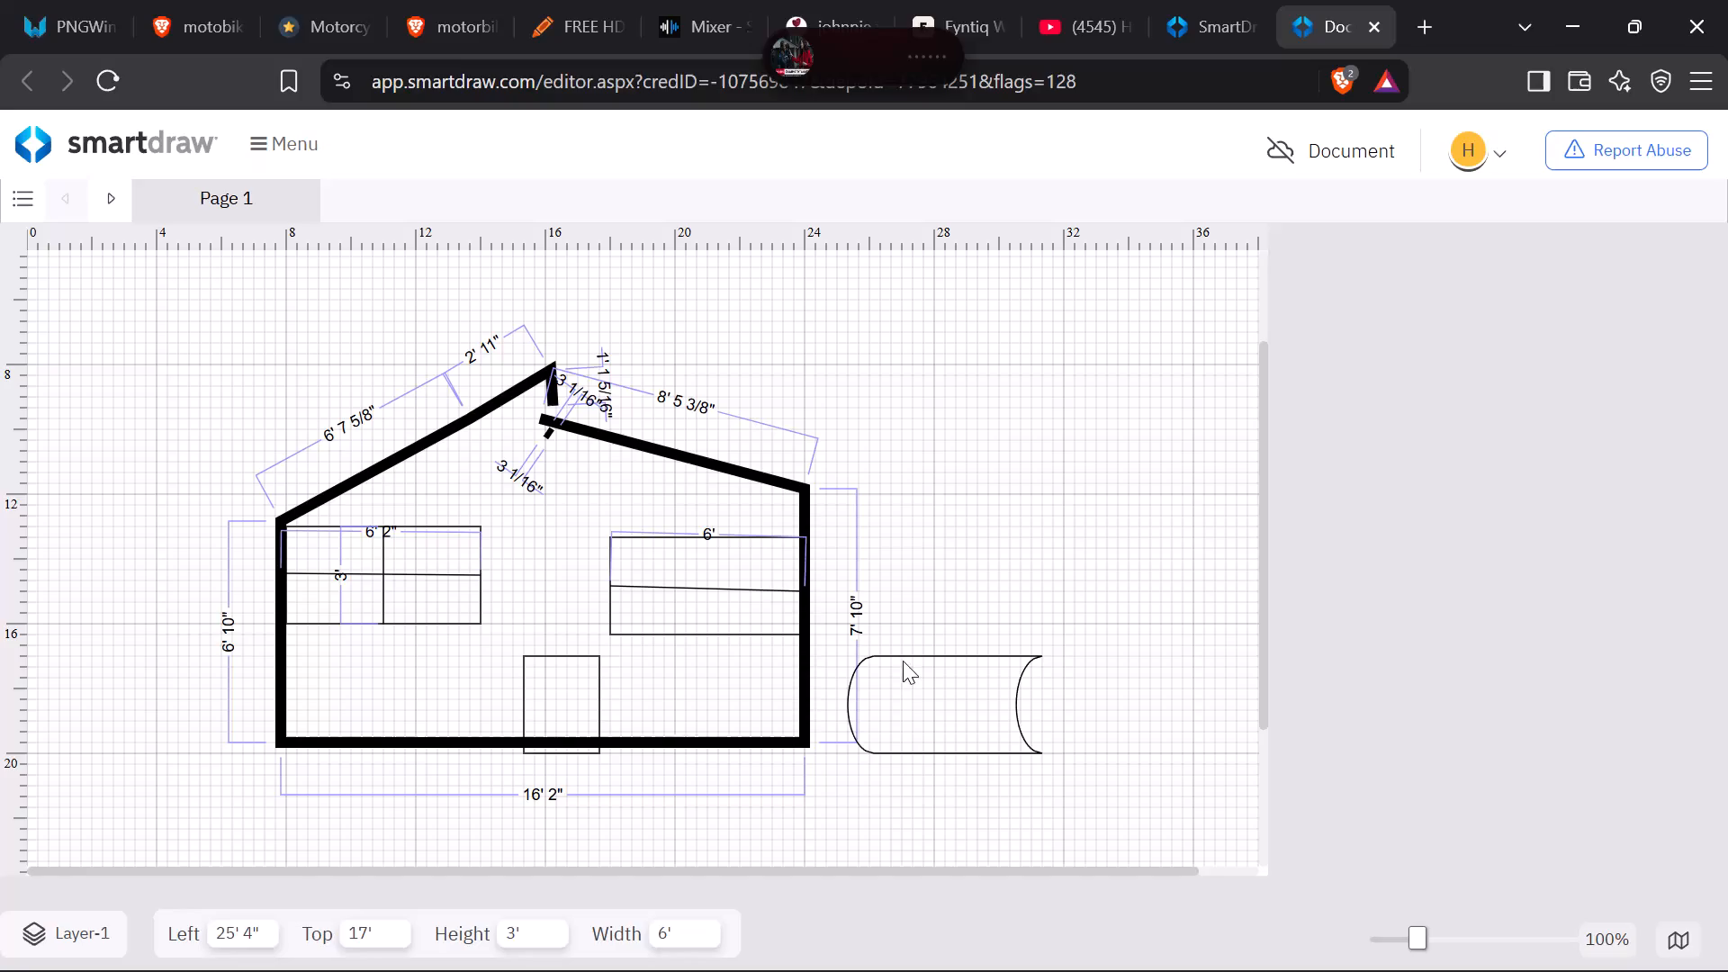
# Raise the house's right sloping roof wall so the right side wall becomes about 8' 4" tall.
pyautogui.click(913, 655)
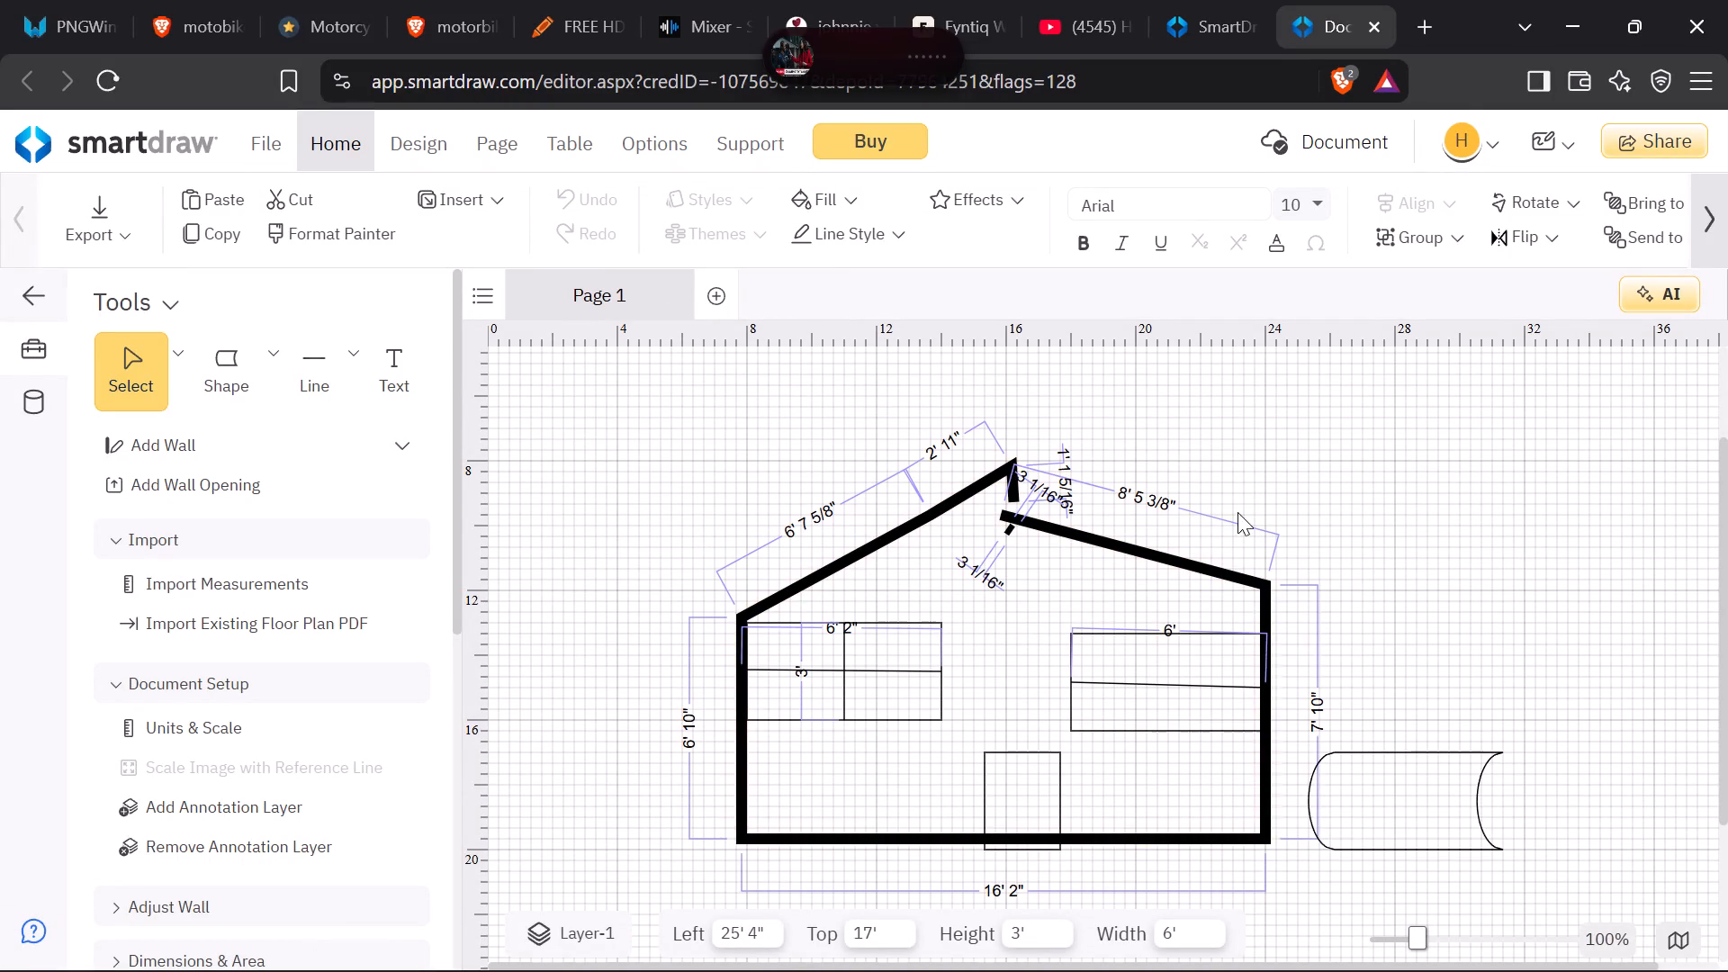
pyautogui.click(1142, 555)
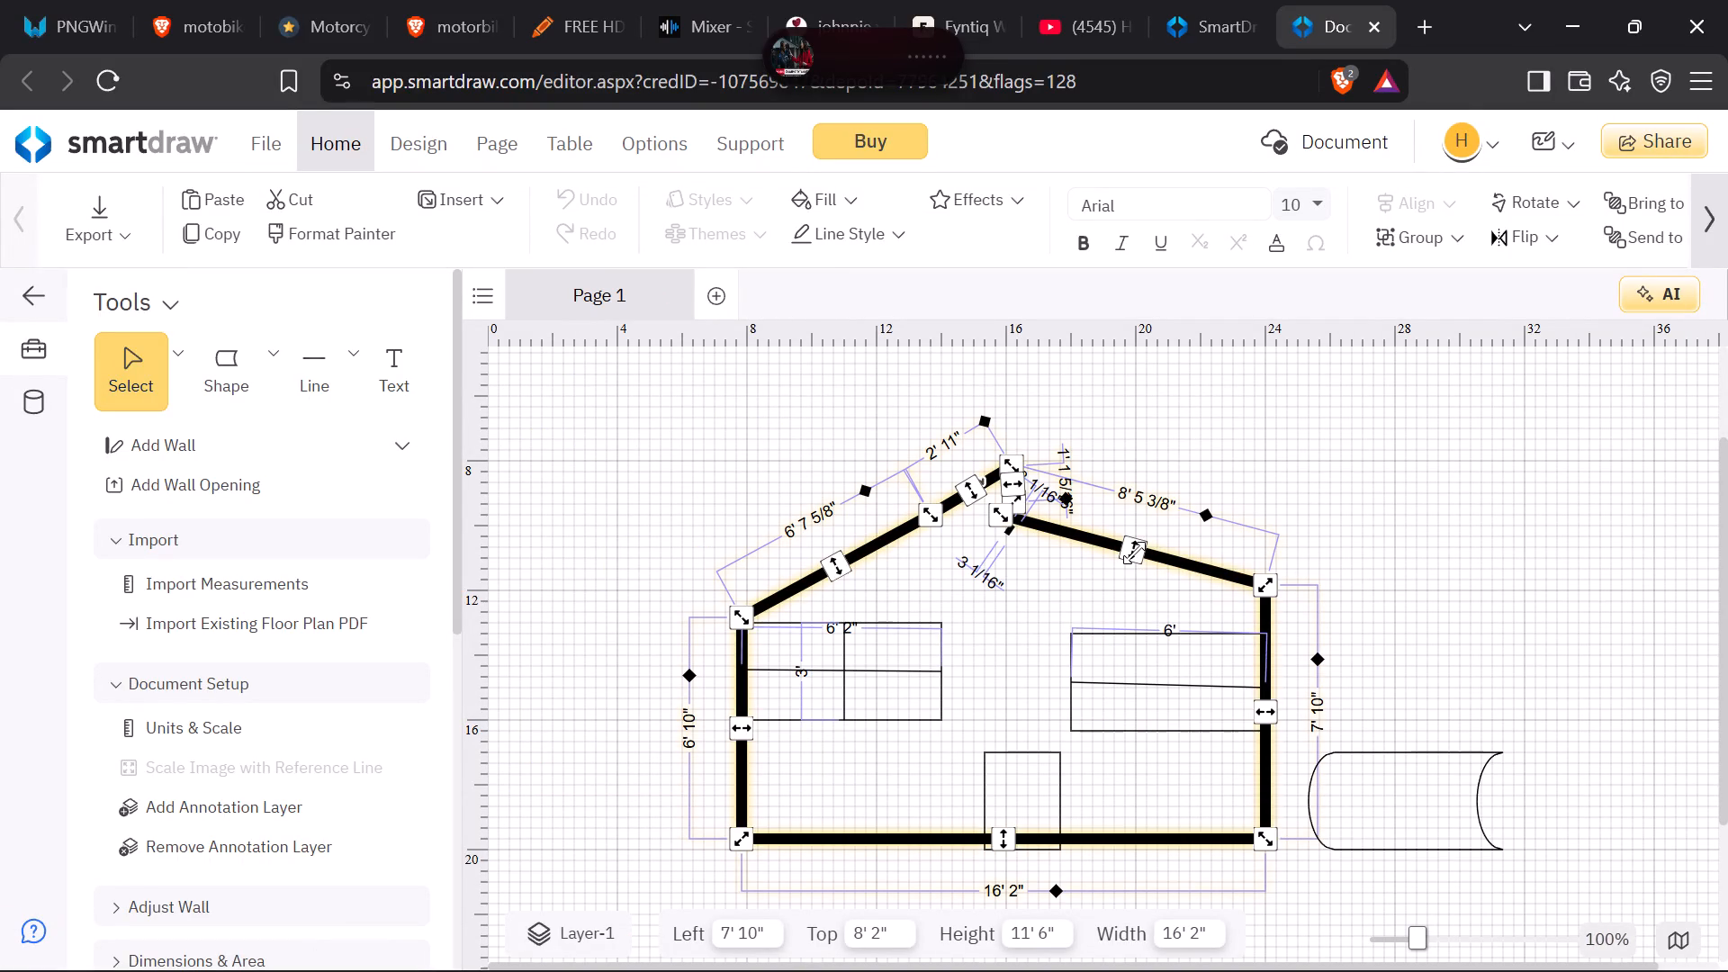
pyautogui.moveTo(1134, 553); pyautogui.dragTo(1138, 551)
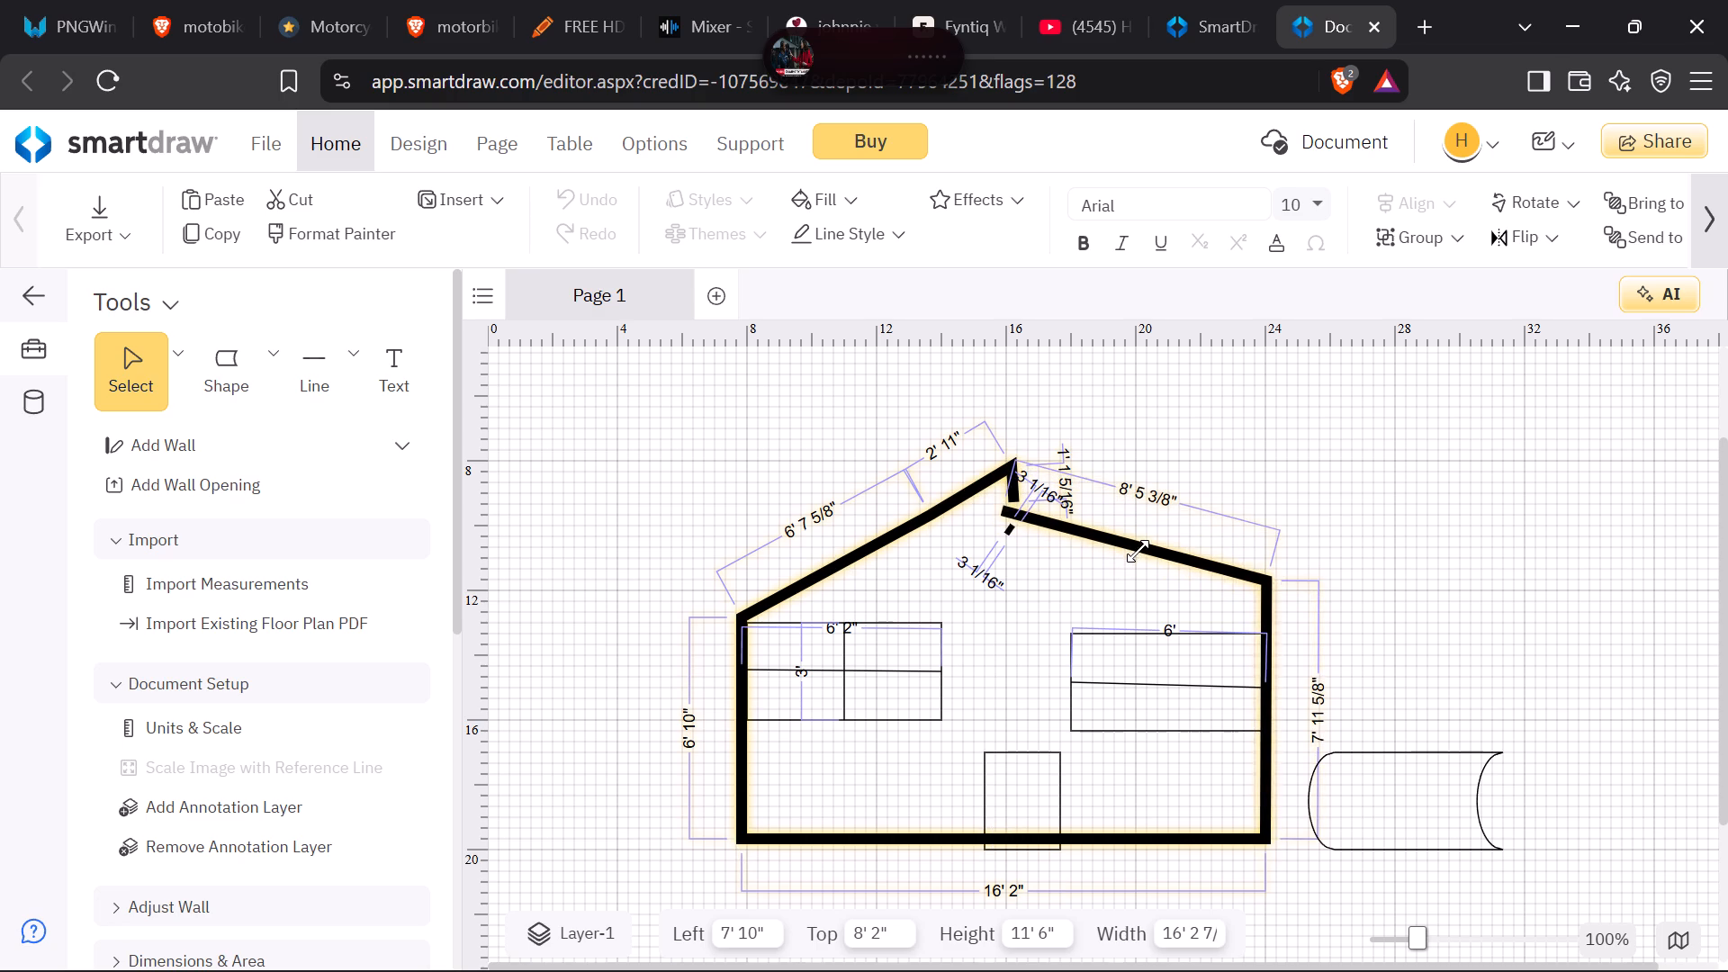
pyautogui.moveTo(1138, 551); pyautogui.dragTo(1147, 546)
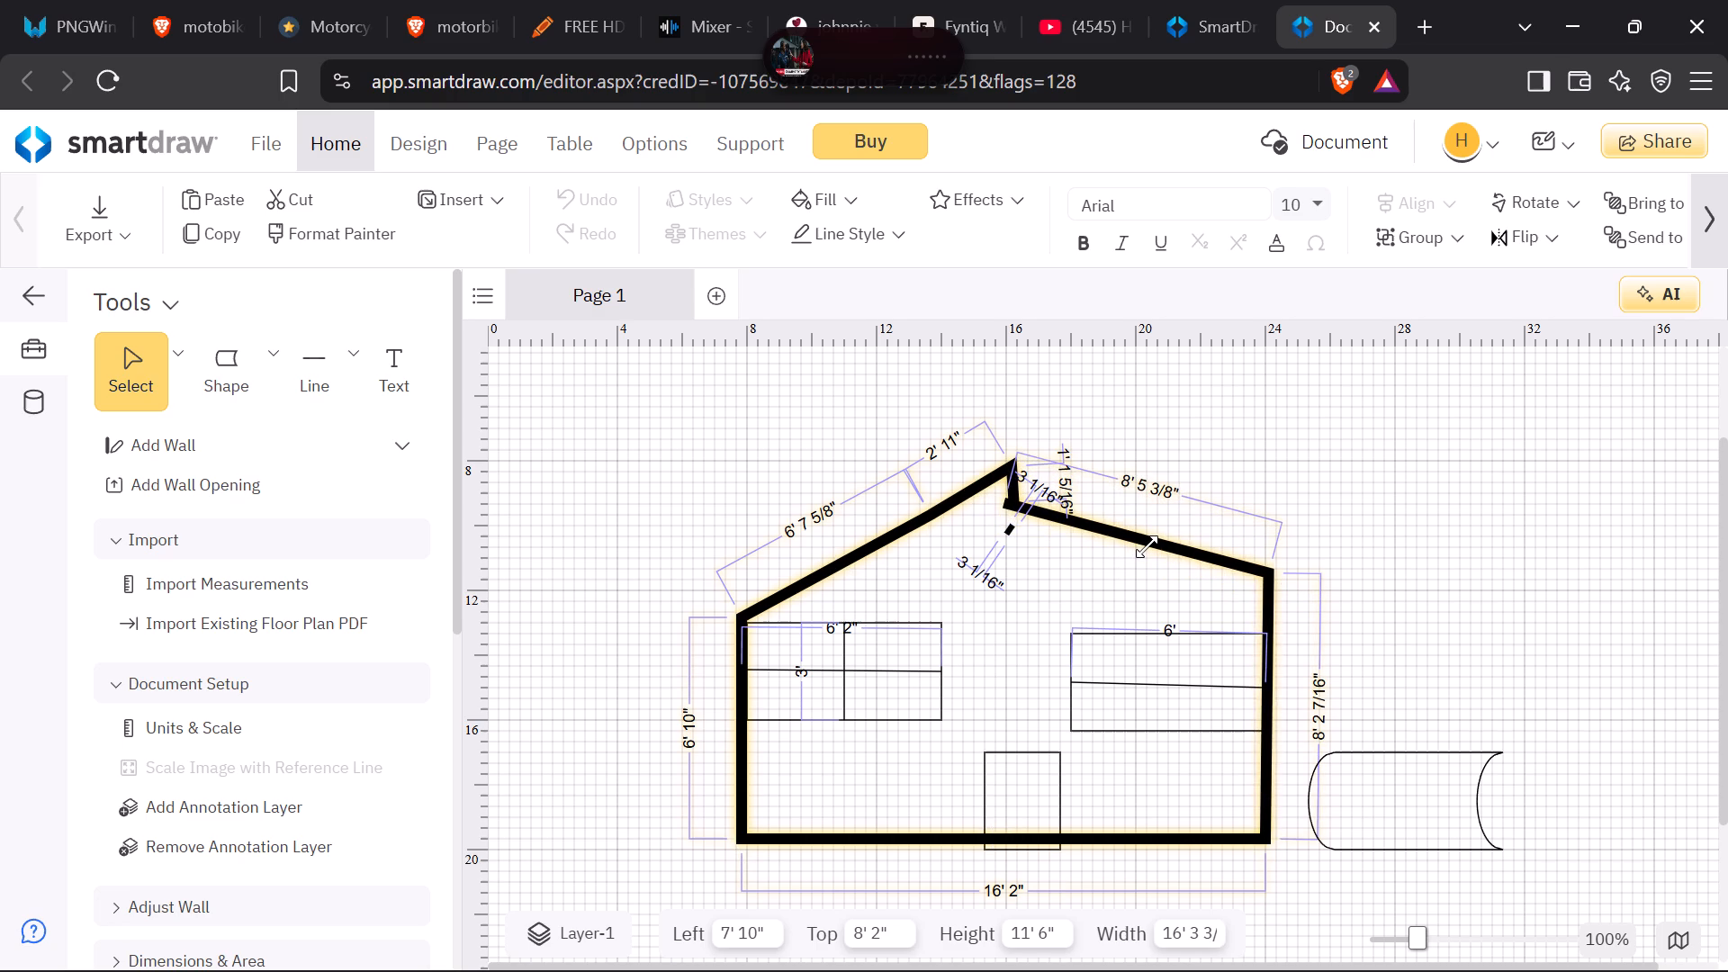
pyautogui.moveTo(1147, 546); pyautogui.dragTo(1154, 546)
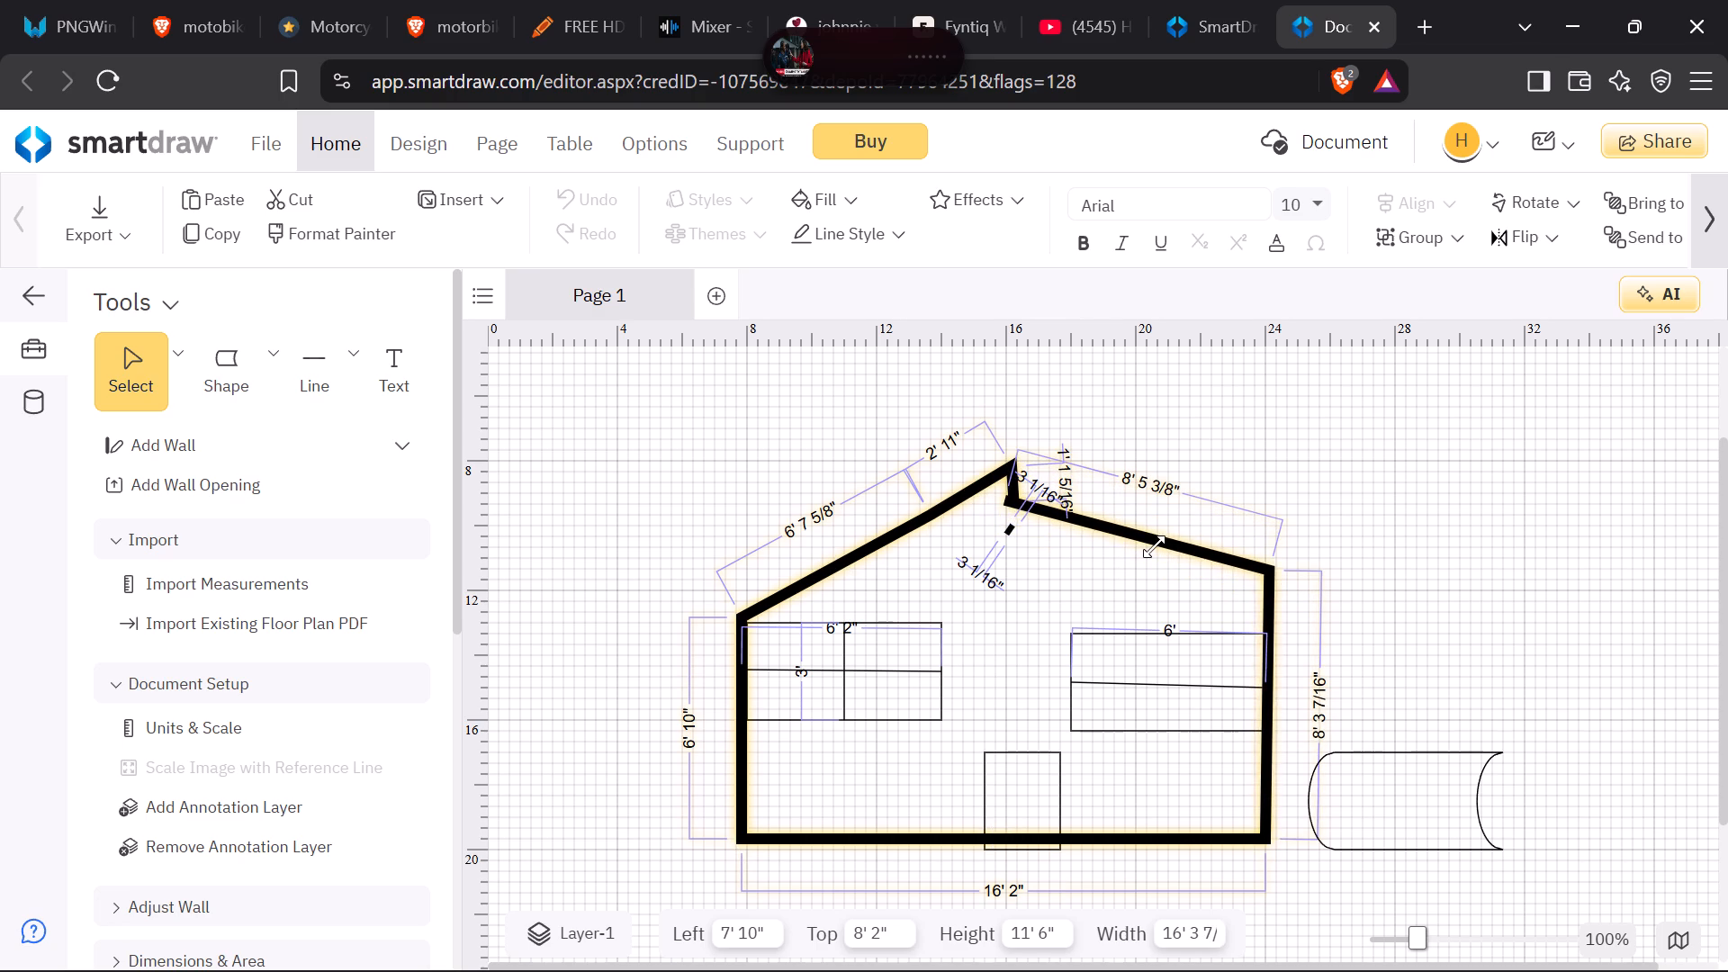
pyautogui.moveTo(1154, 546); pyautogui.dragTo(1158, 548)
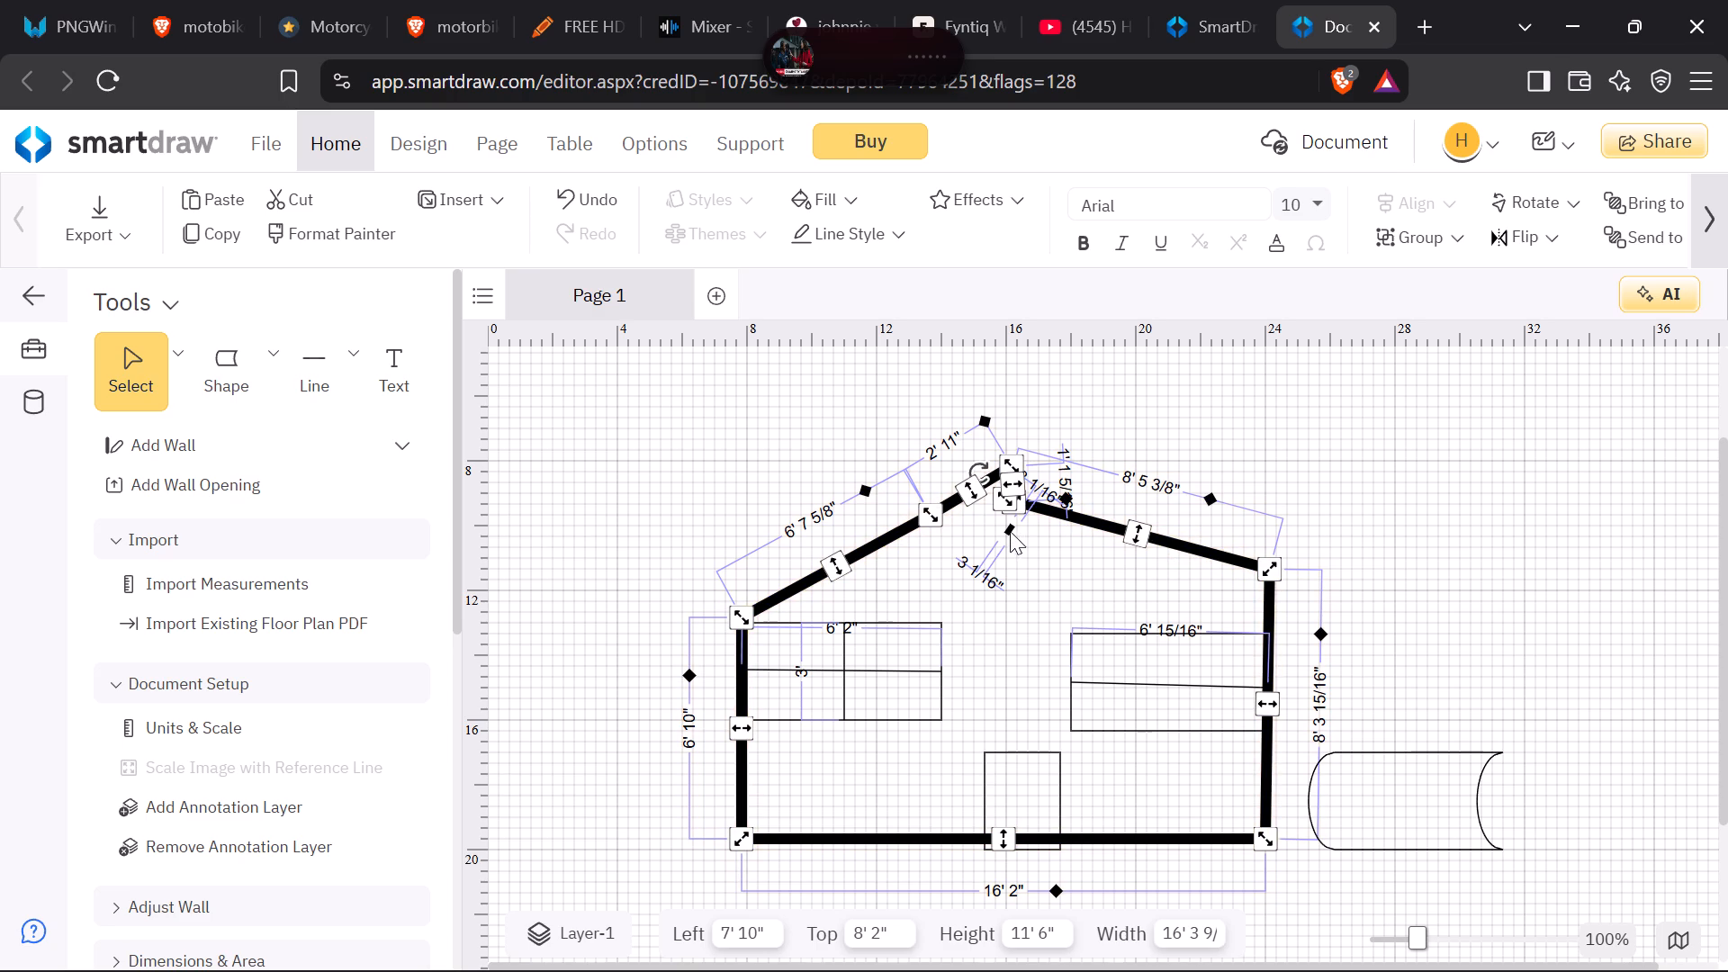
# Delete the tiny stray wall piece just below the roof peak.
pyautogui.click(1010, 529)
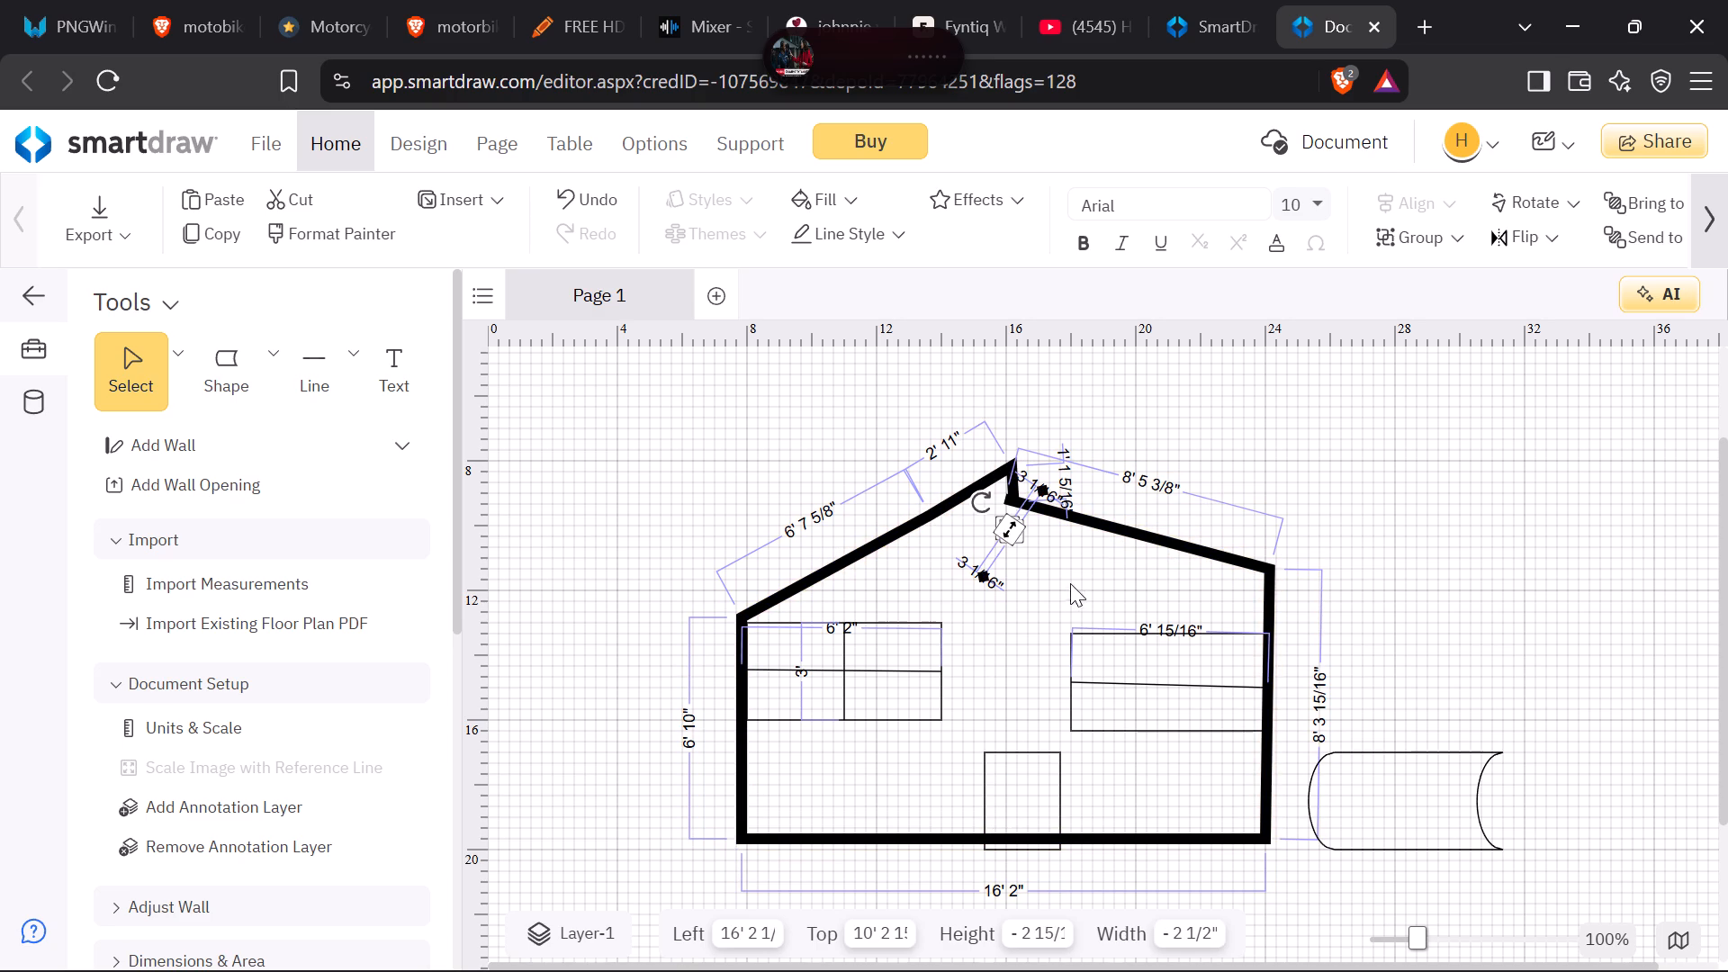
pyautogui.press('BackSpace')
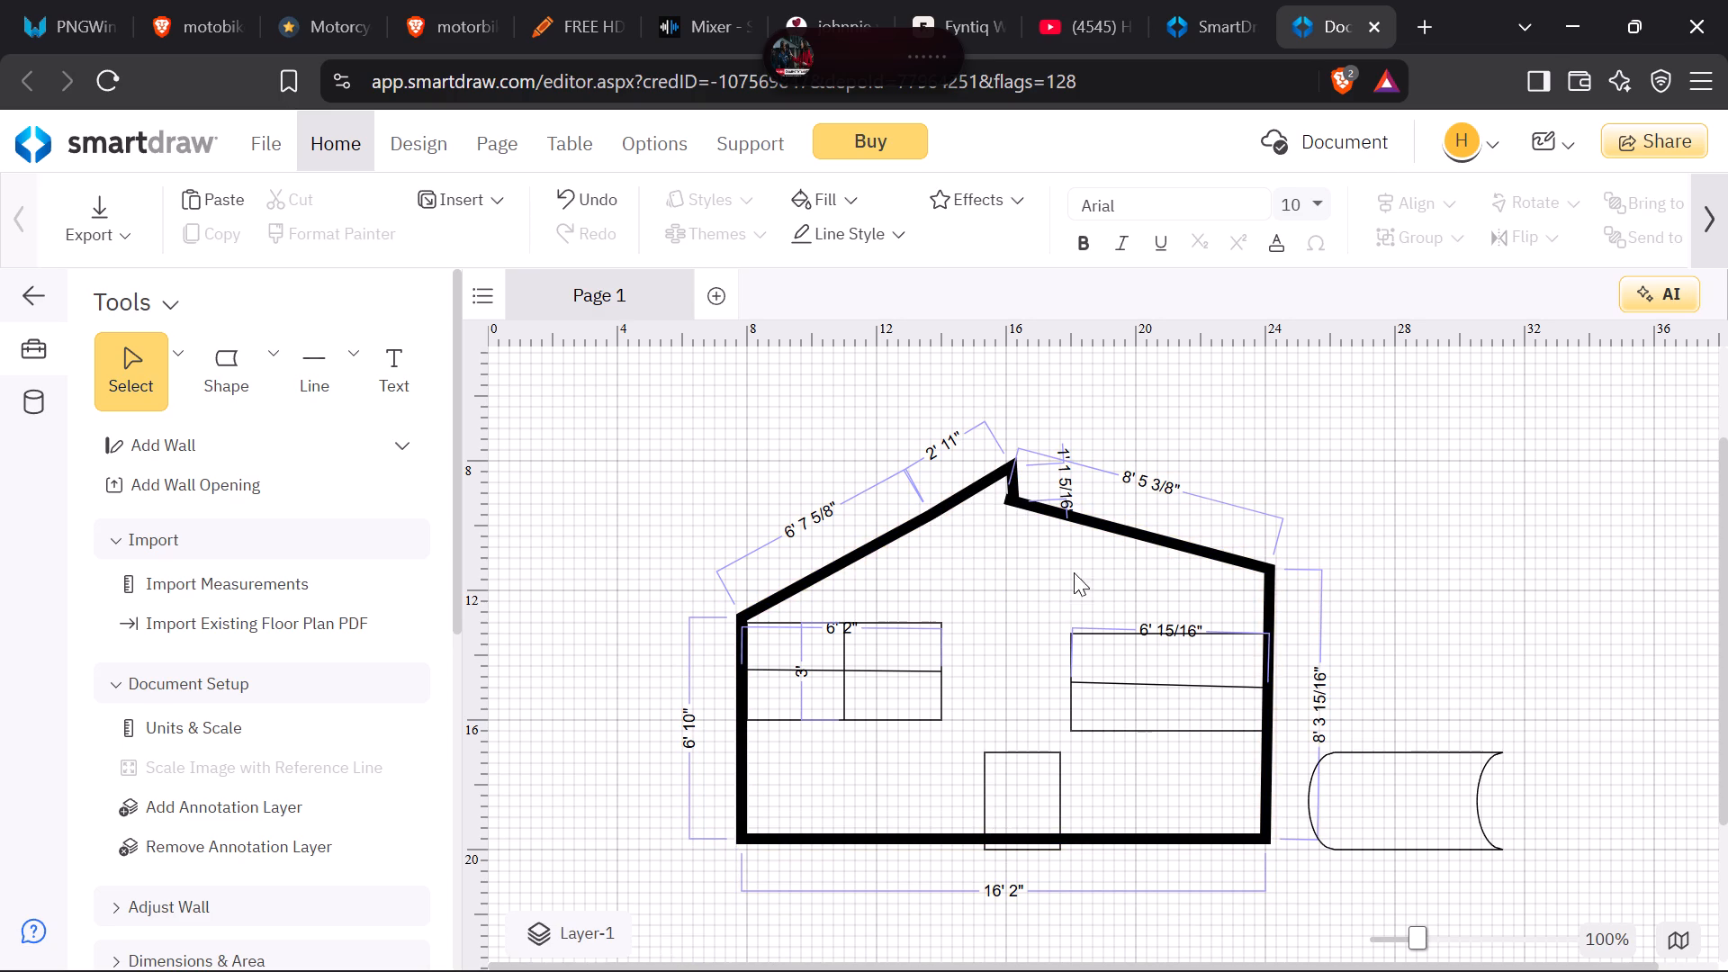
# Move the door rectangle up and slightly left so it sits just above the bottom wall.
pyautogui.moveTo(1041, 749); pyautogui.dragTo(1041, 750)
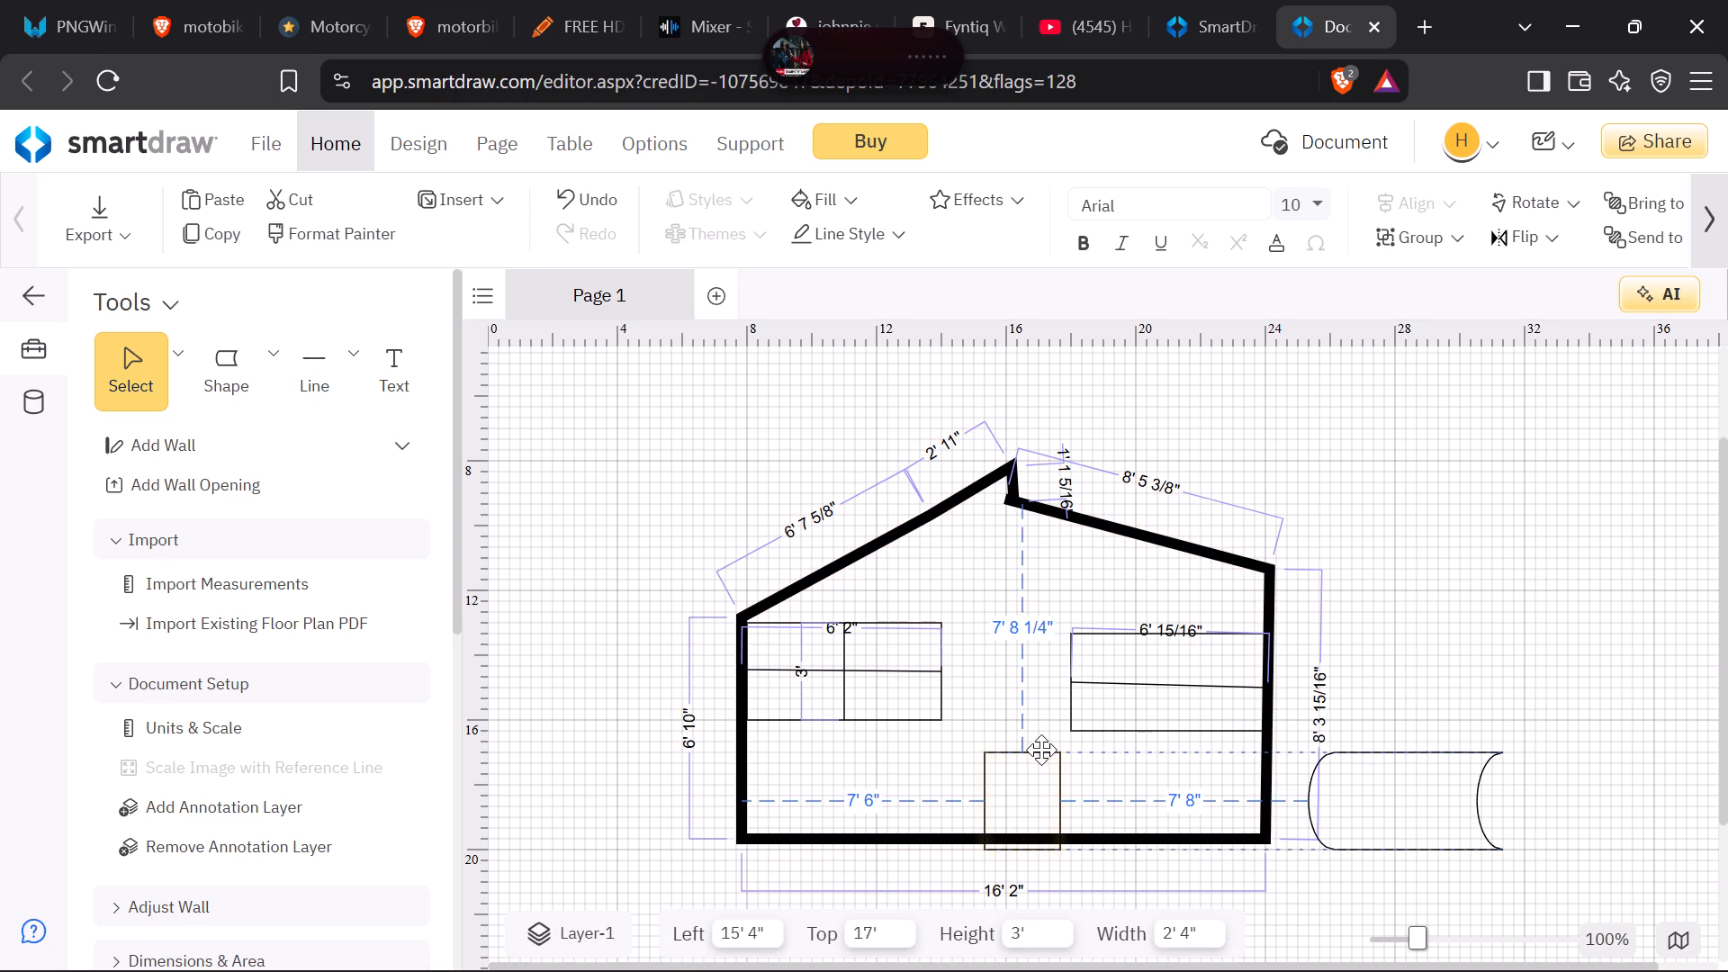
pyautogui.moveTo(1041, 750); pyautogui.dragTo(1028, 733)
pyautogui.click(1080, 866)
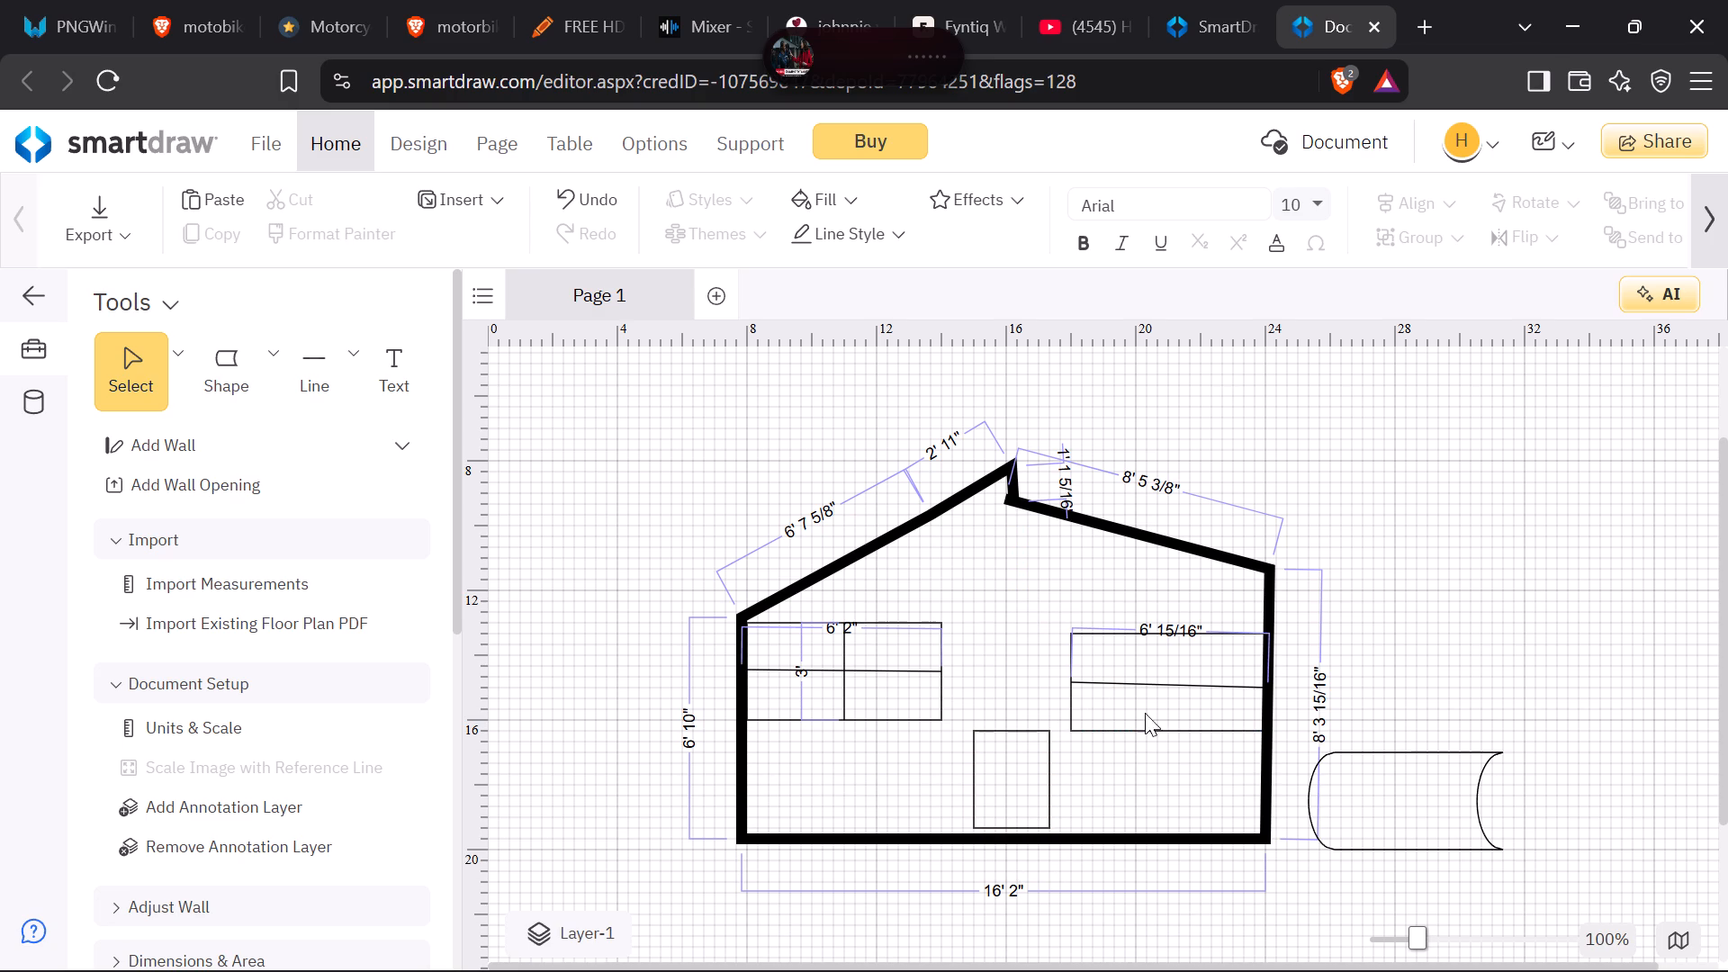
# Draw a 3' vertical divider line through the middle of the right window, from its top edge to its bottom edge.
pyautogui.click(274, 364)
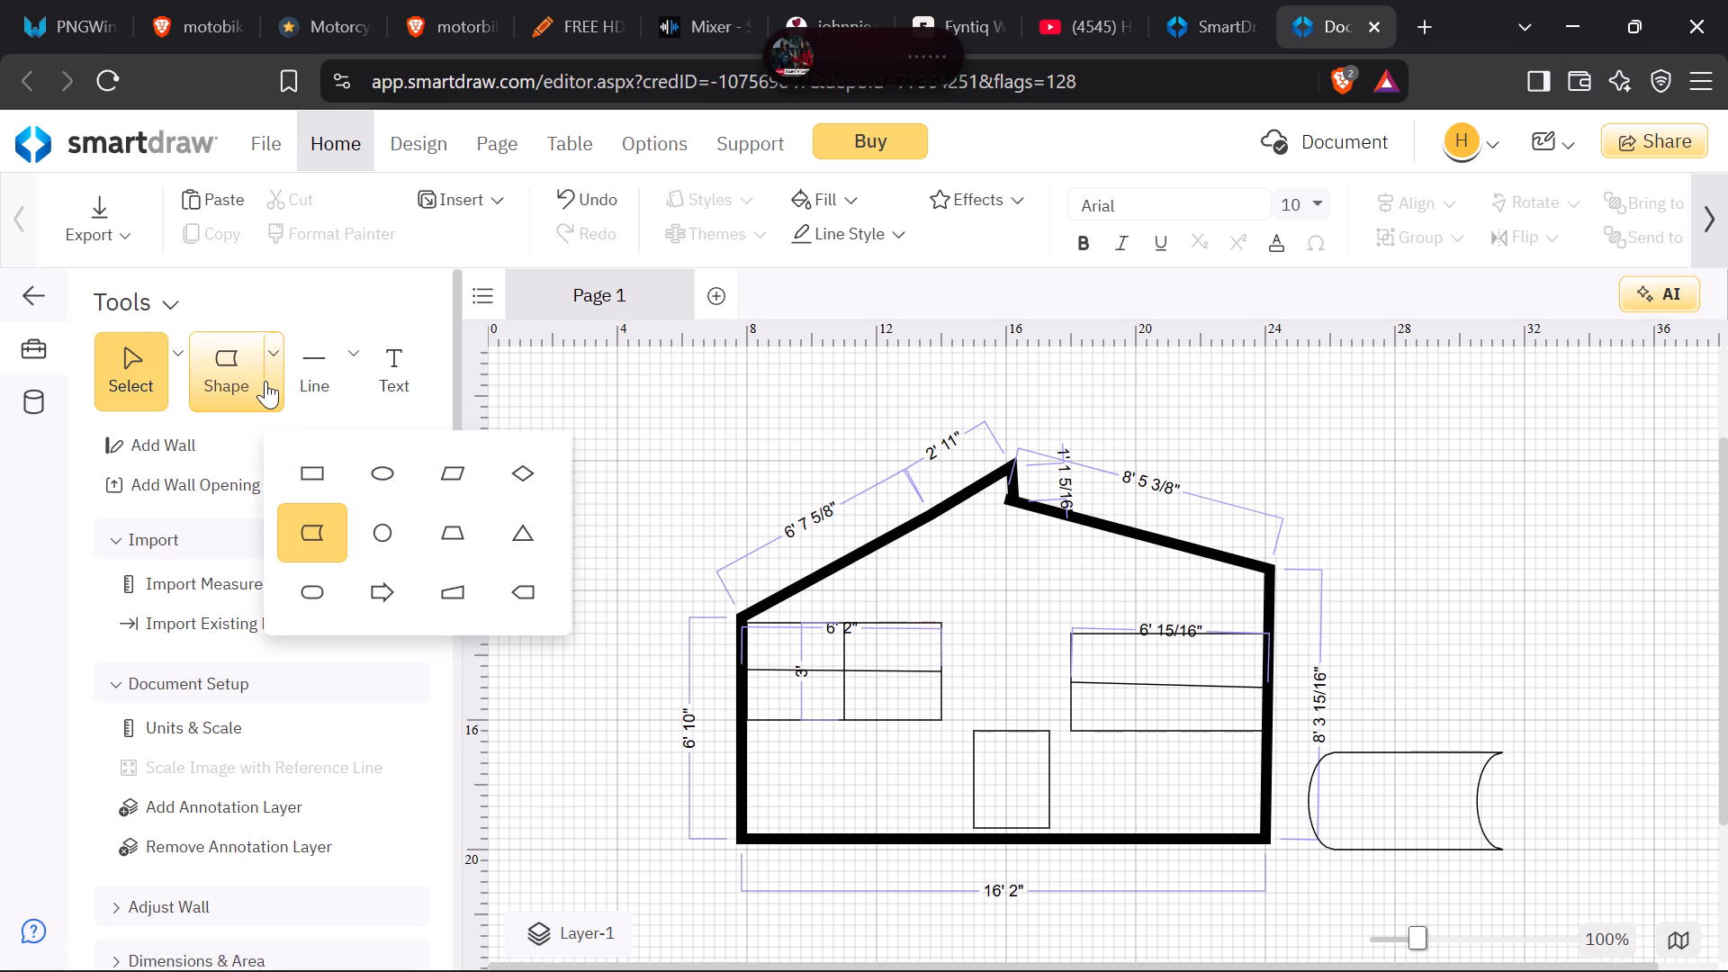
pyautogui.click(317, 367)
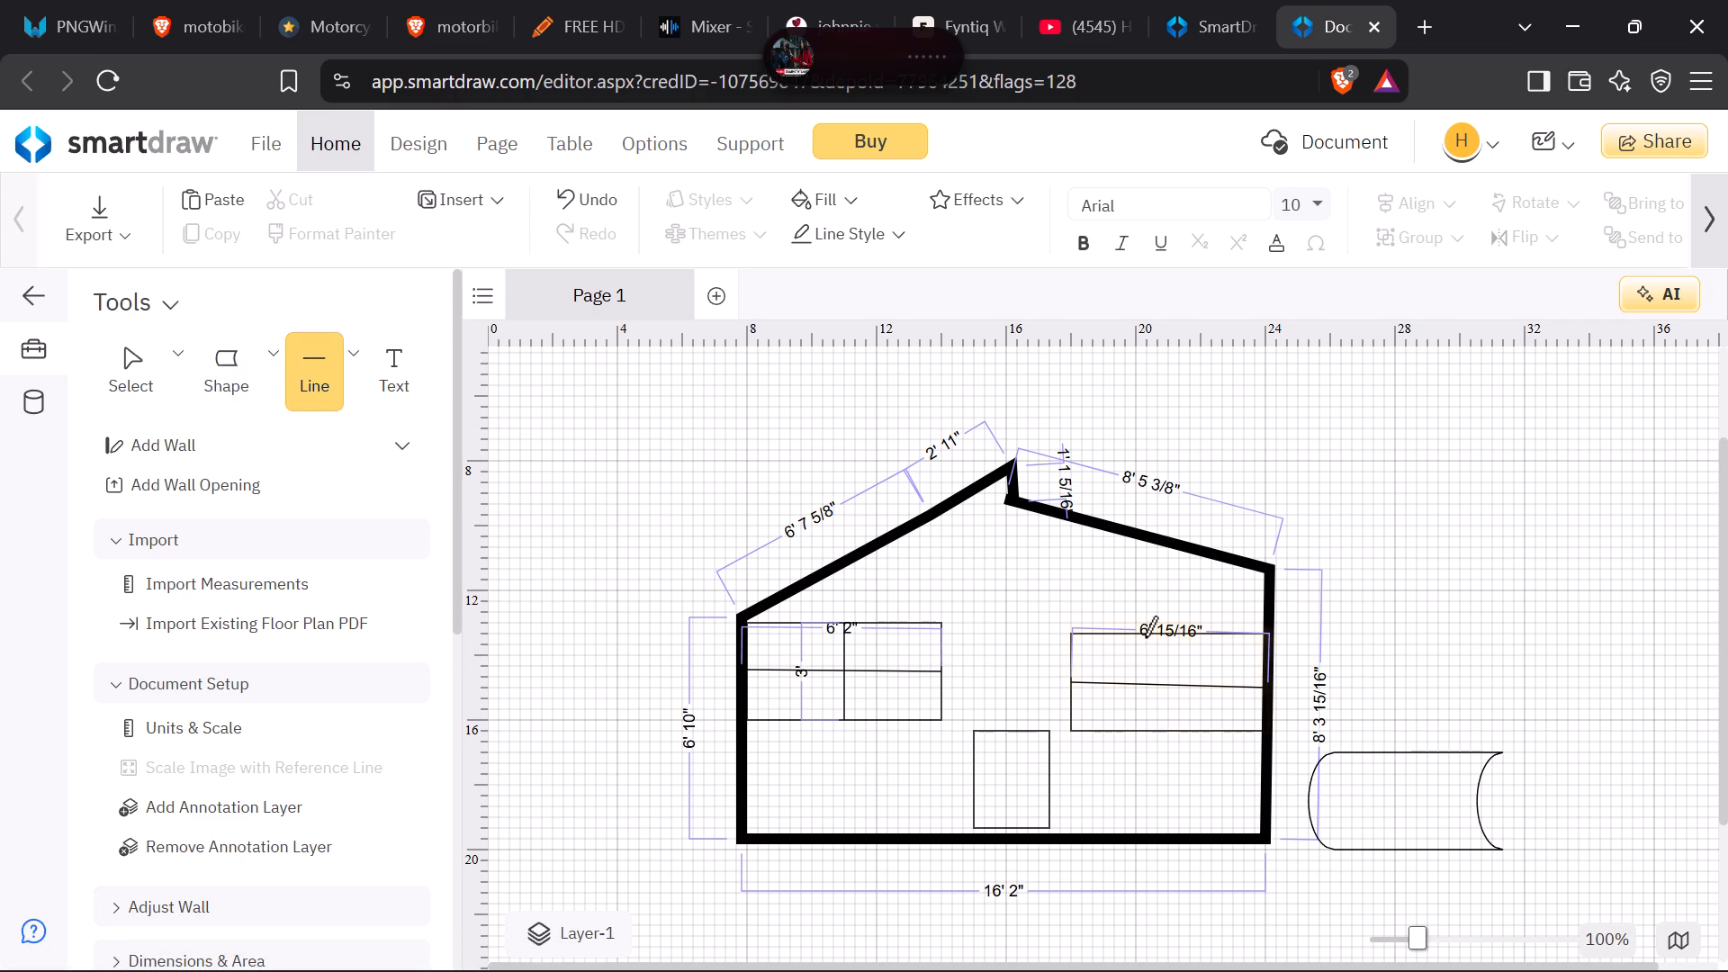
pyautogui.moveTo(1149, 634); pyautogui.dragTo(1146, 733)
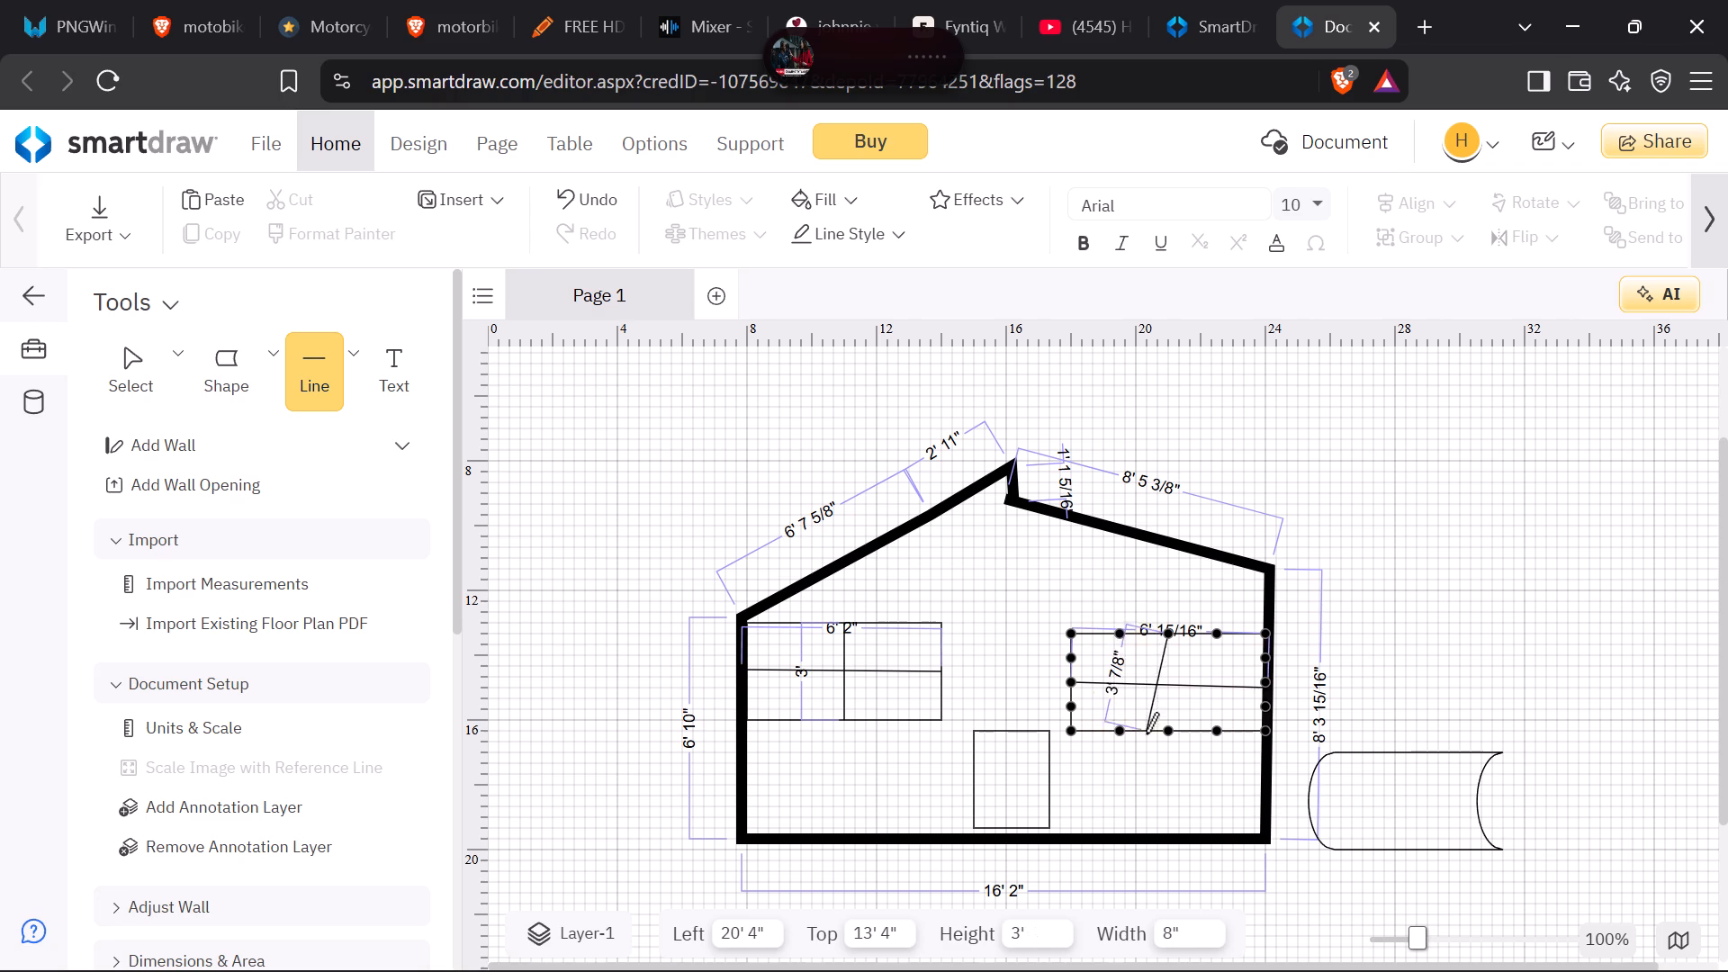
pyautogui.moveTo(1146, 733); pyautogui.dragTo(1163, 734)
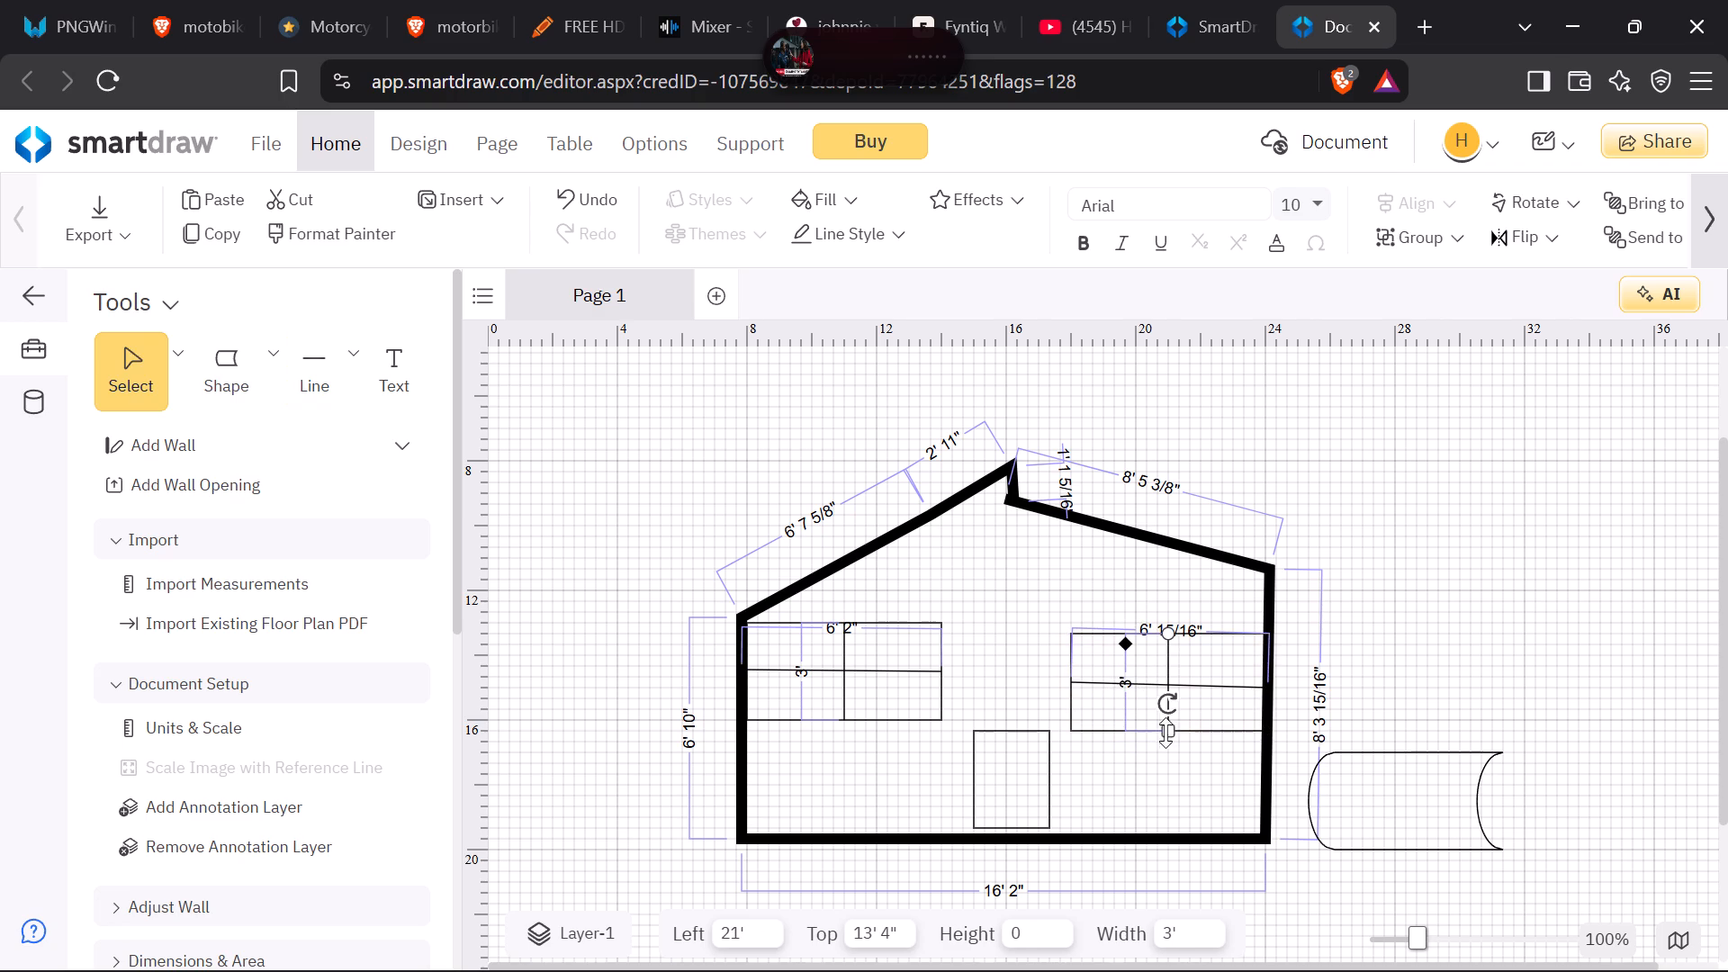
pyautogui.click(1424, 678)
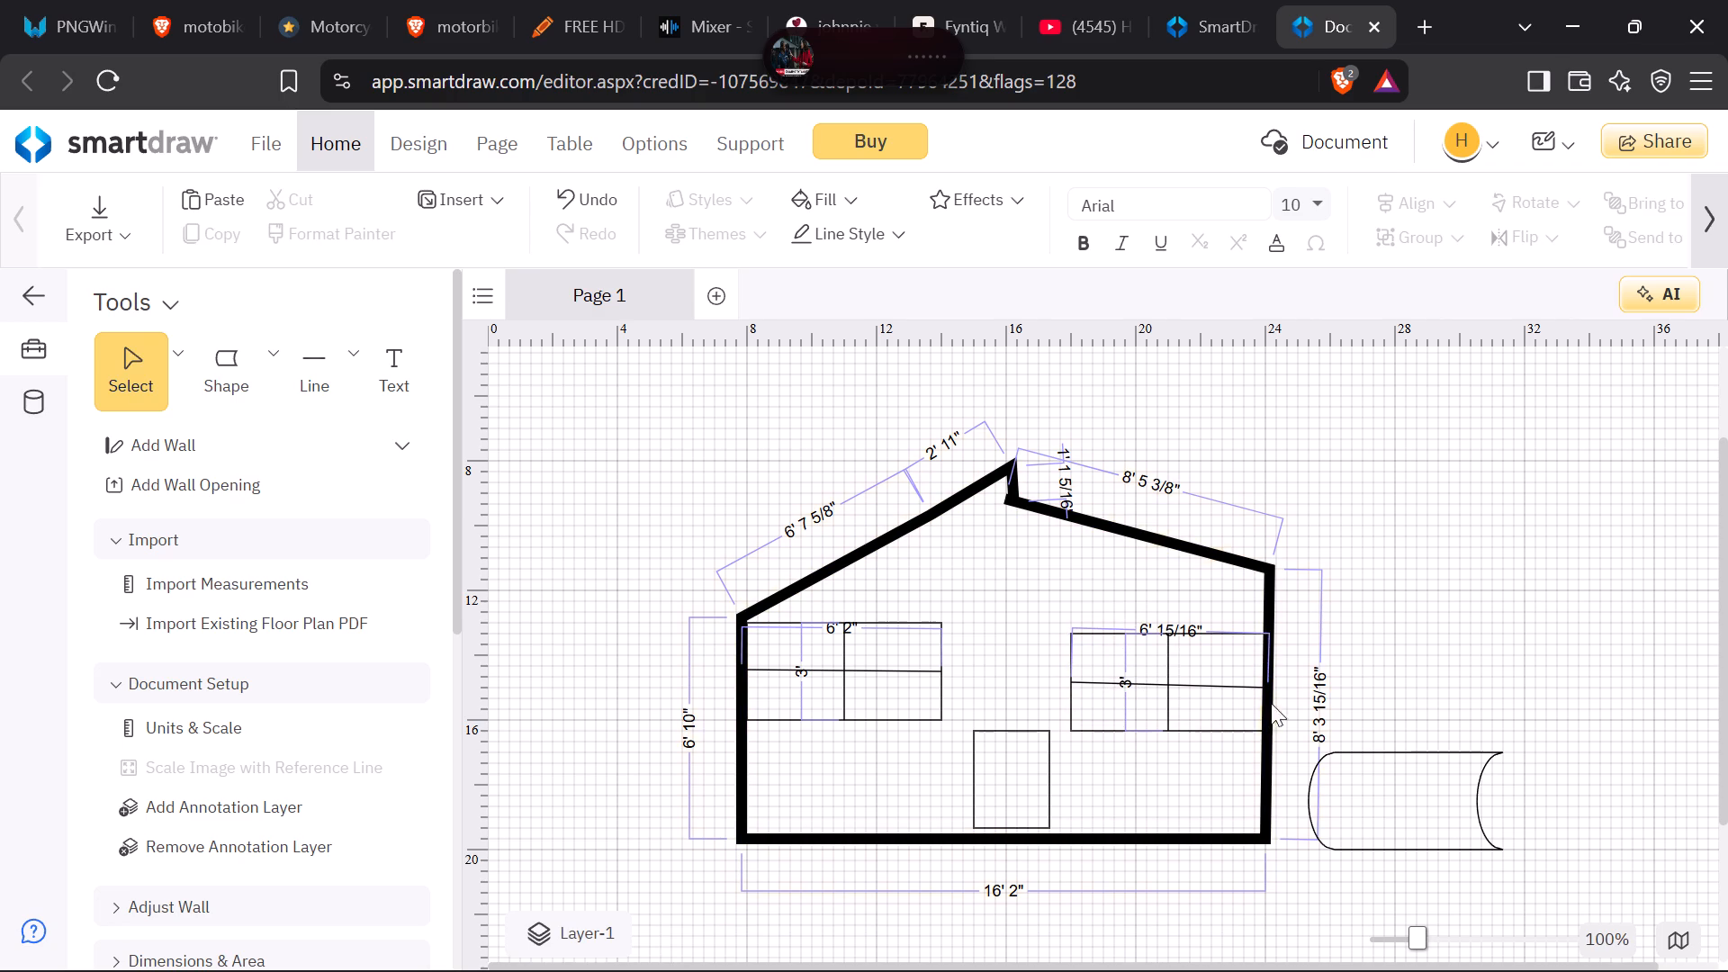
# Level the right window's slanted horizontal divider at 14' 10" so it forms an even cross with the vertical divider.
pyautogui.click(1226, 685)
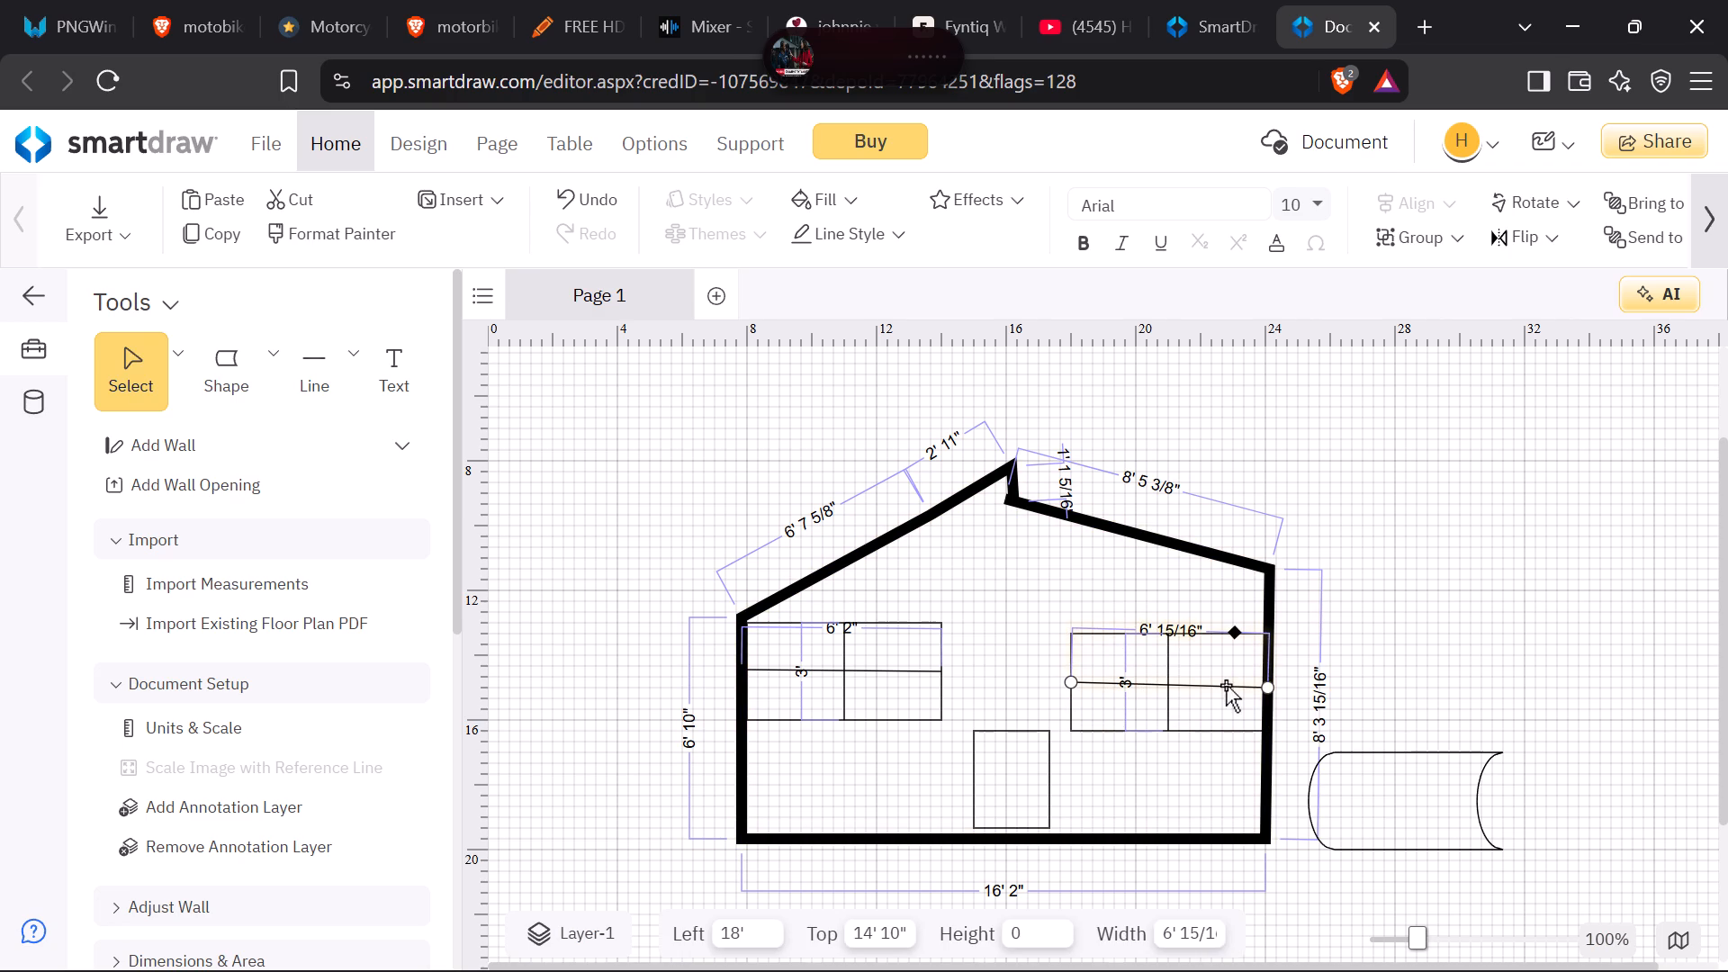
pyautogui.moveTo(1226, 685); pyautogui.dragTo(1234, 690)
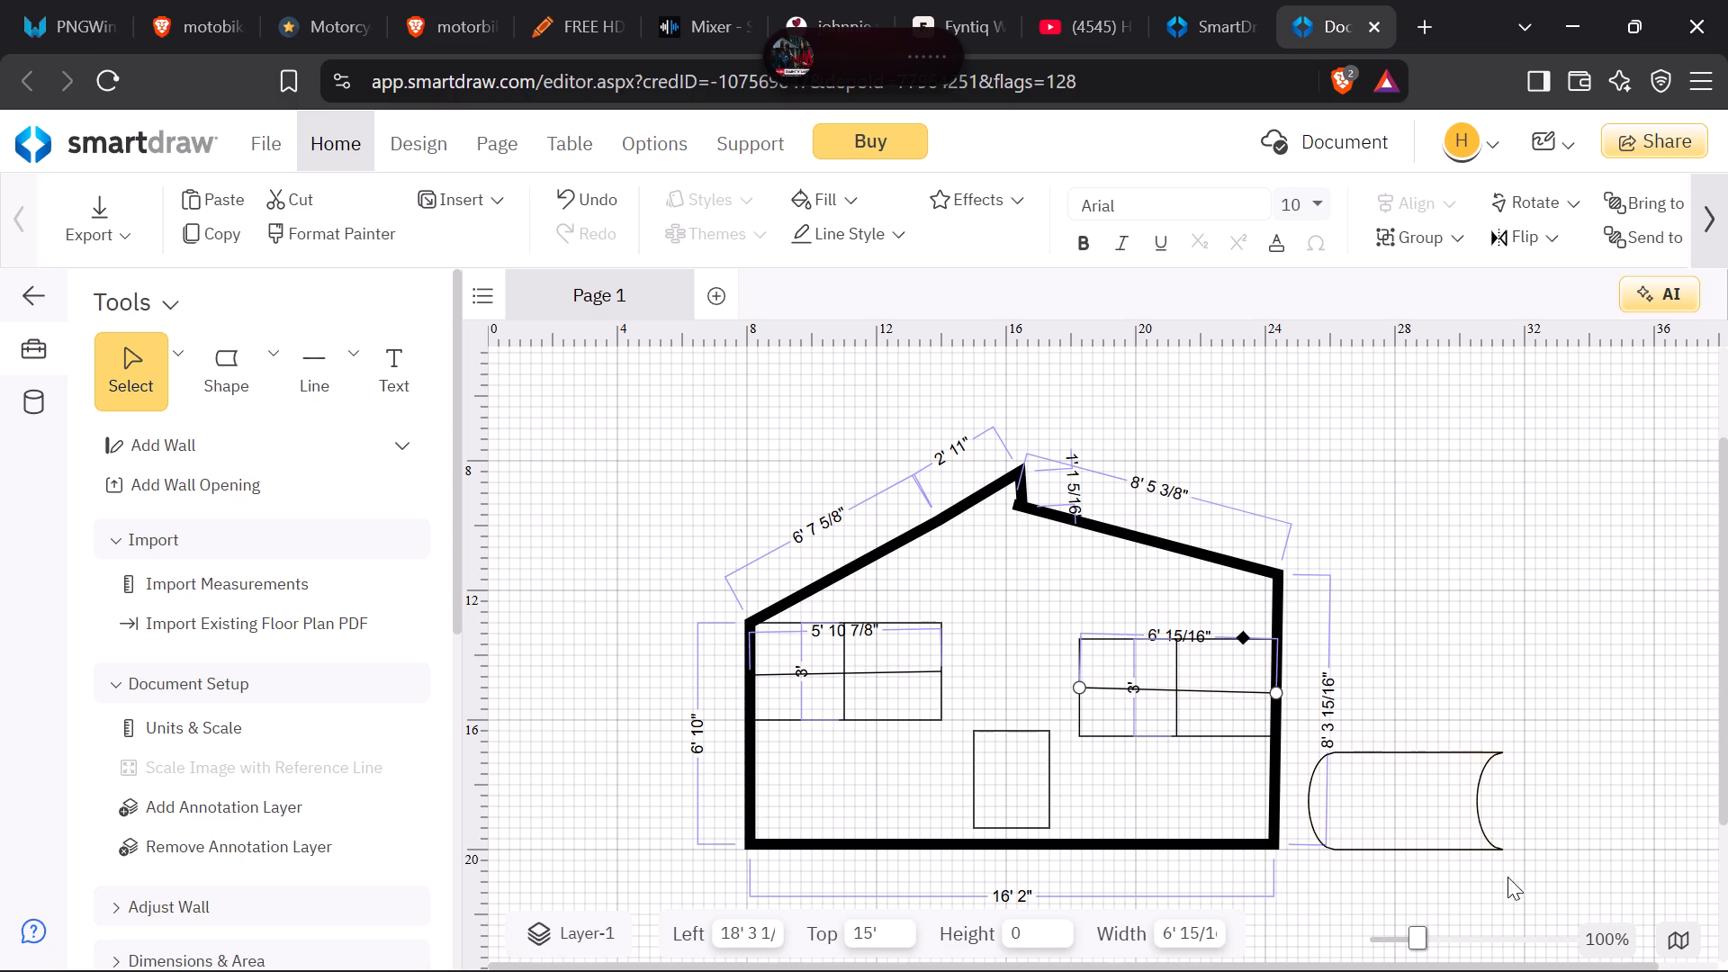
pyautogui.click(1479, 940)
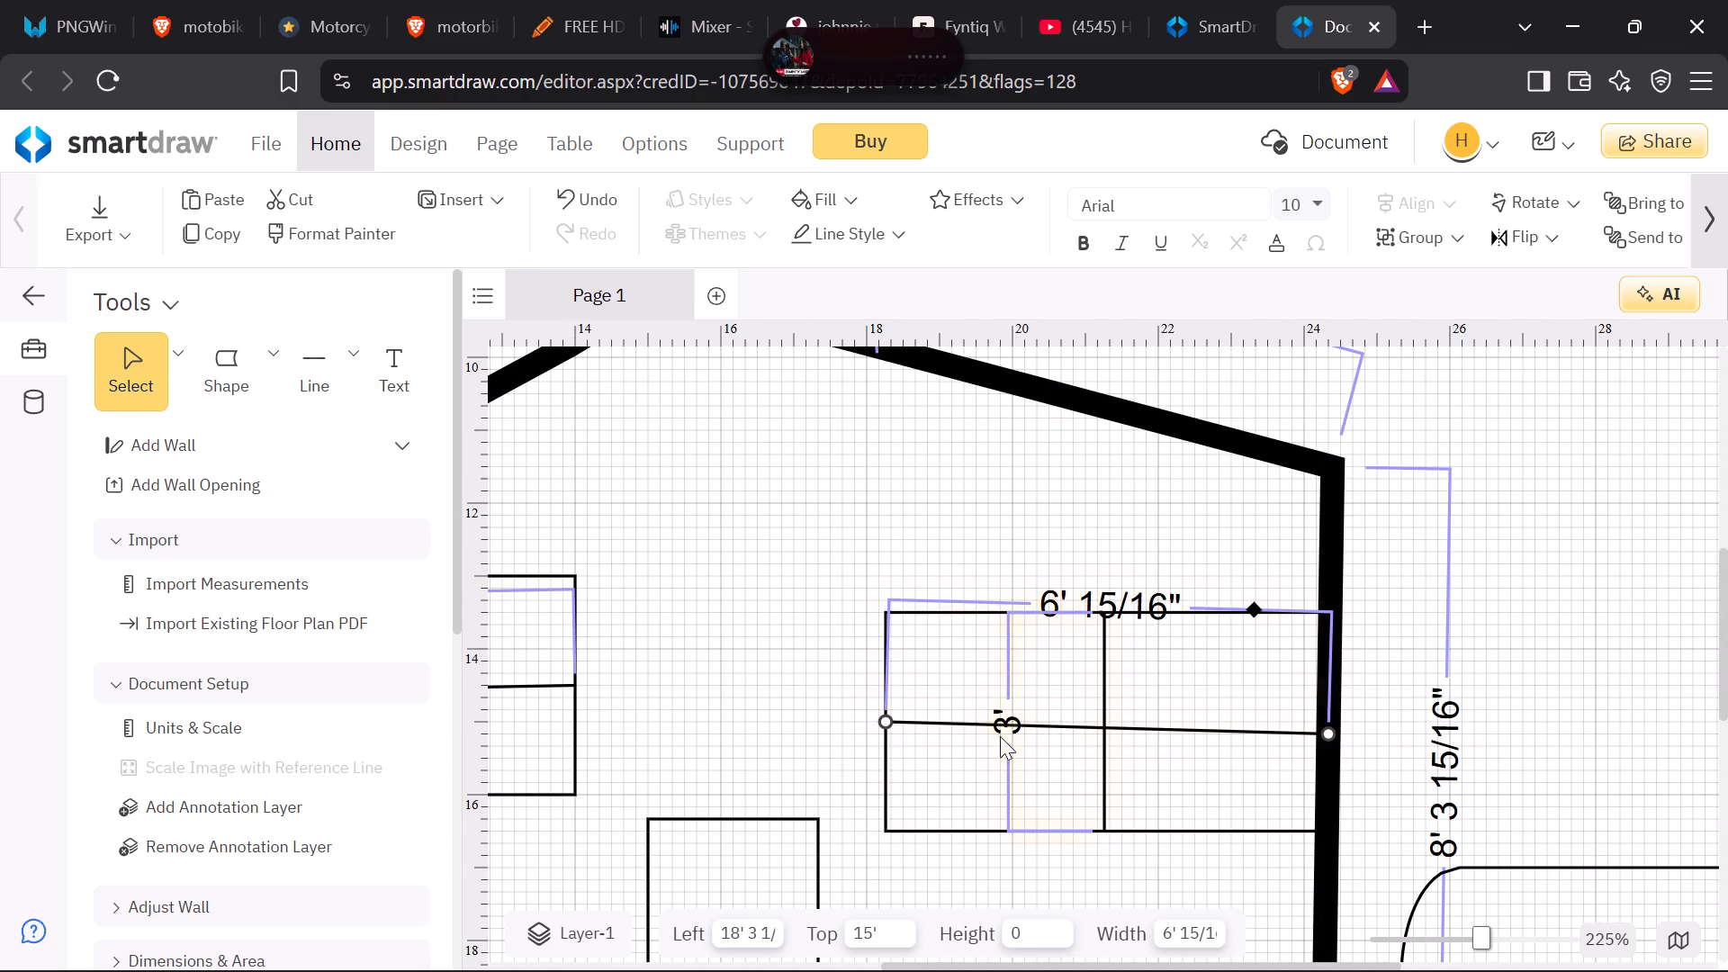
pyautogui.moveTo(890, 720); pyautogui.dragTo(896, 685)
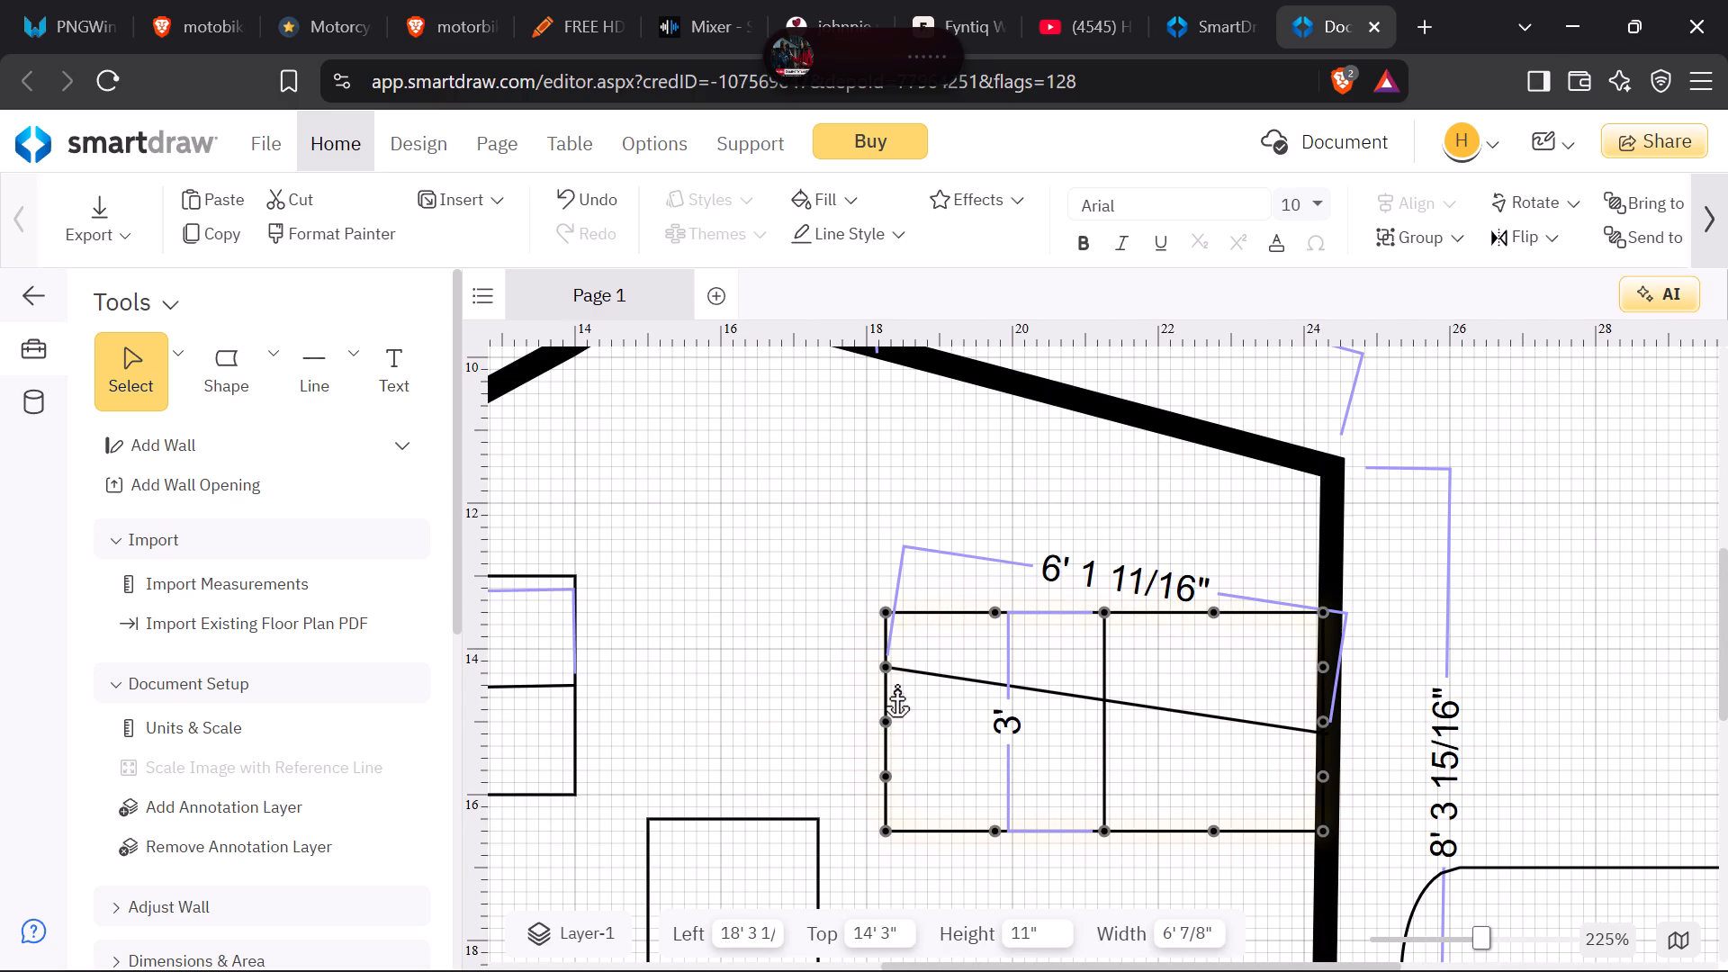
pyautogui.moveTo(896, 685); pyautogui.dragTo(895, 697)
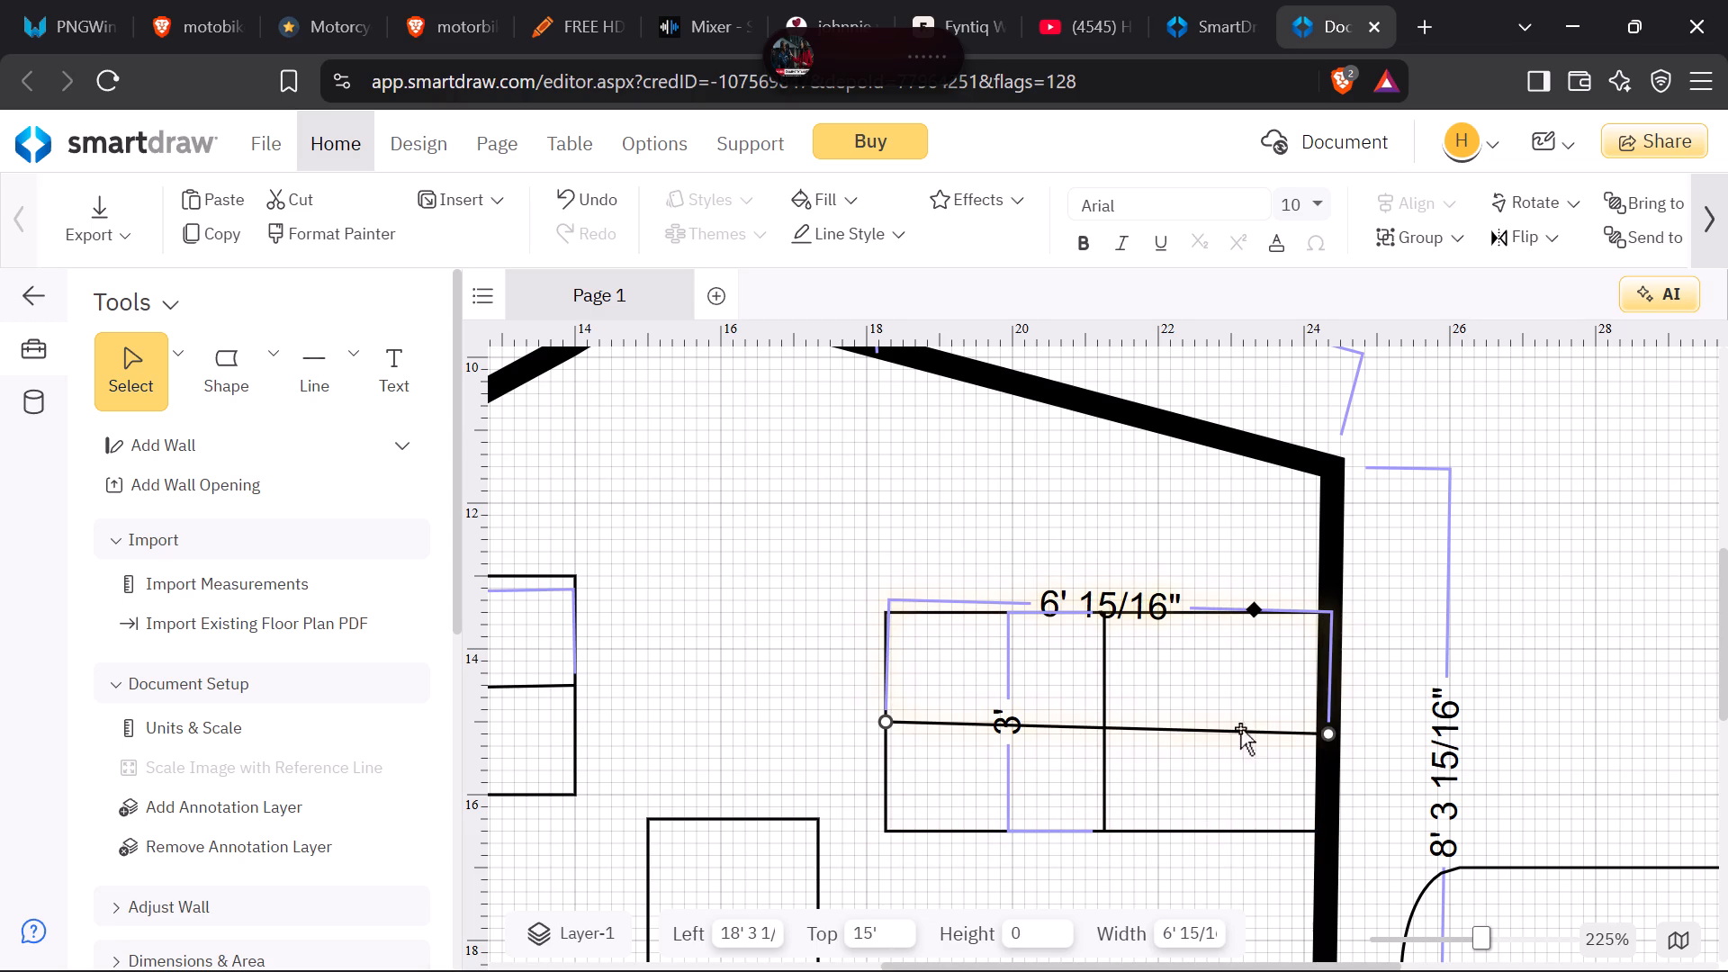
pyautogui.moveTo(1304, 738); pyautogui.dragTo(1304, 725)
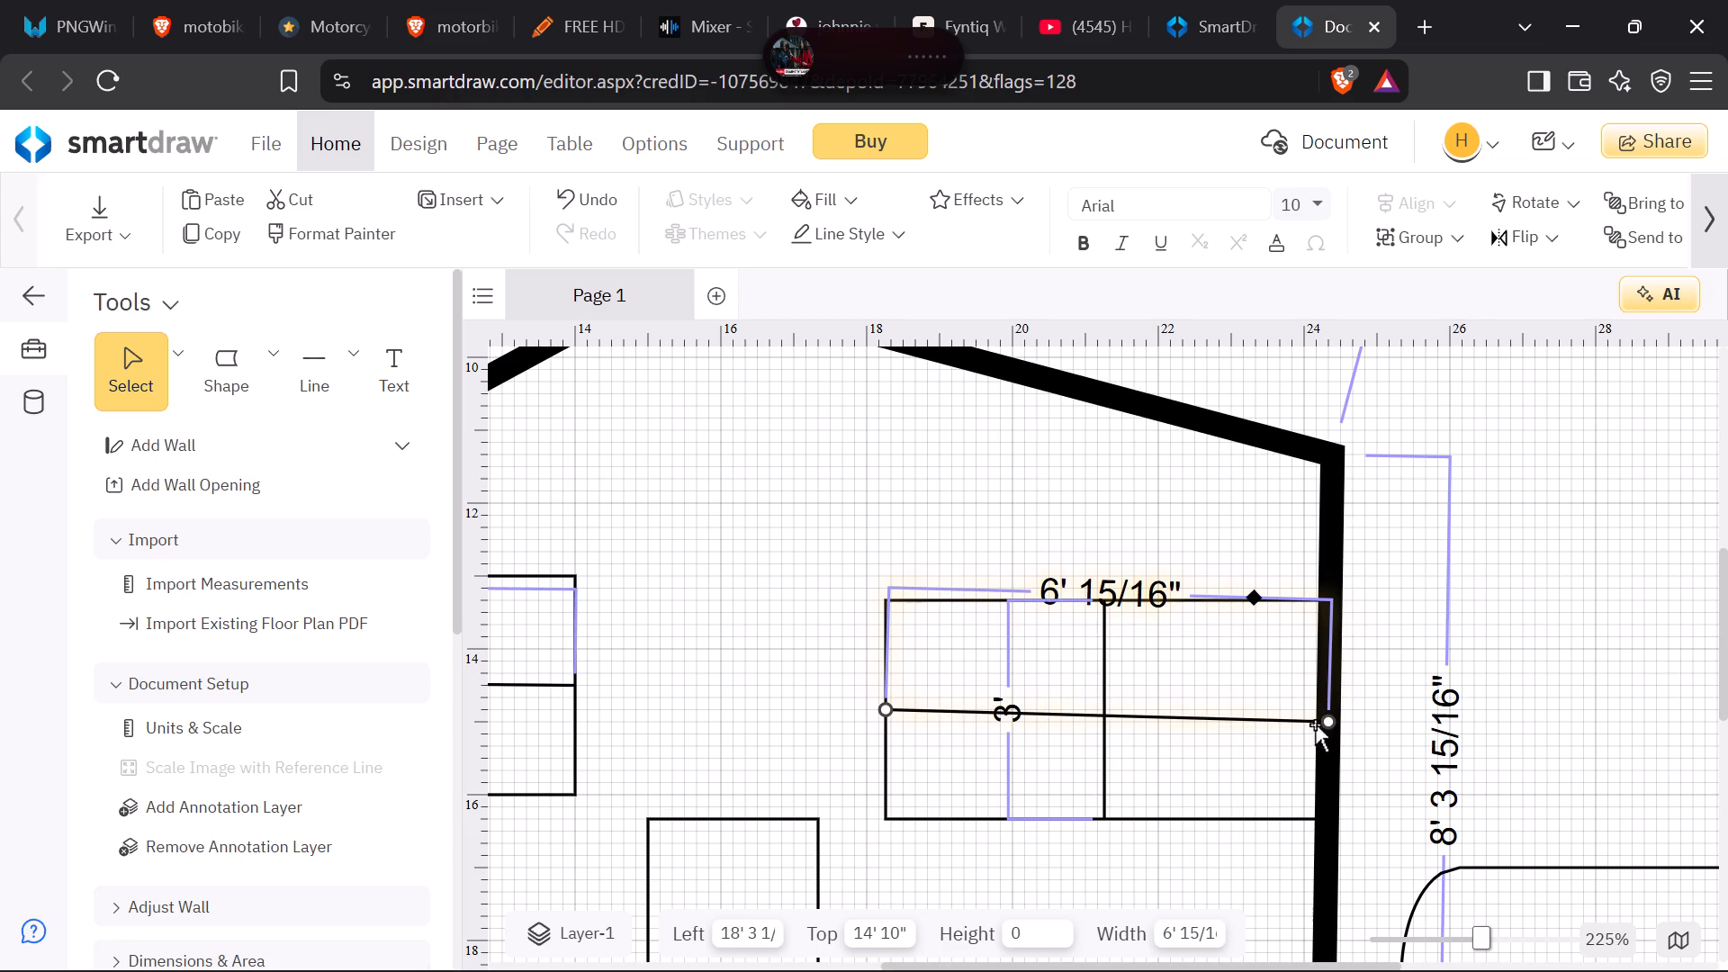
pyautogui.click(1327, 720)
pyautogui.moveTo(1327, 720); pyautogui.dragTo(1328, 716)
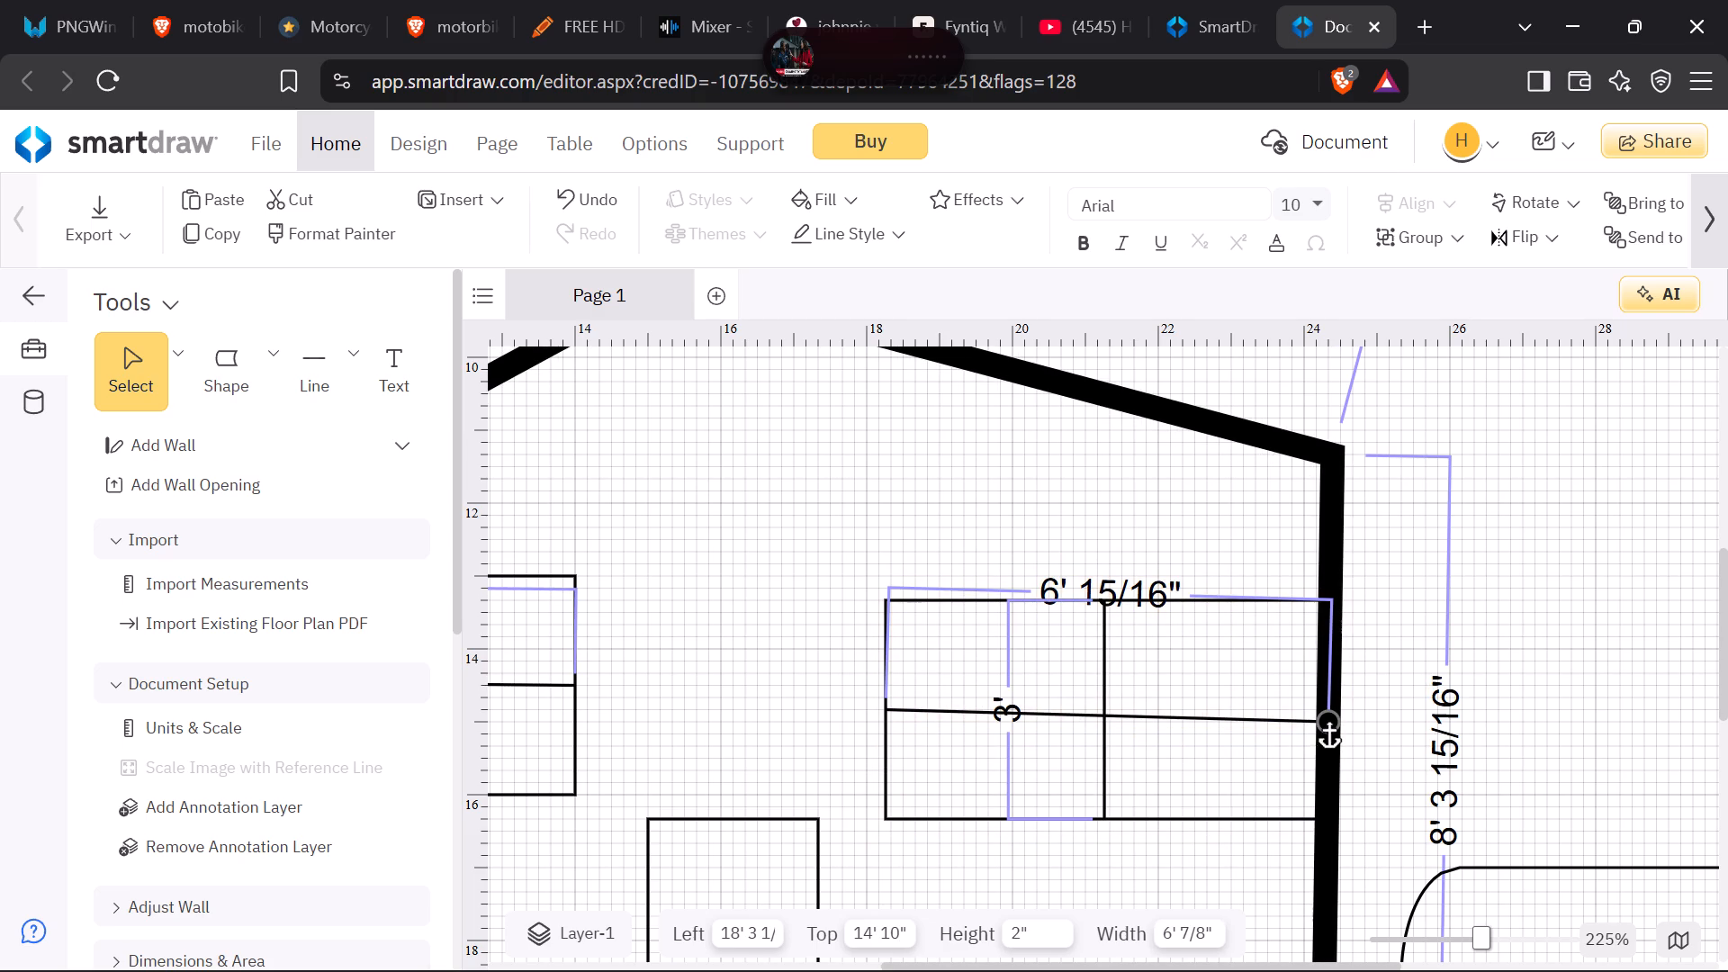
pyautogui.moveTo(1328, 716); pyautogui.dragTo(1325, 715)
pyautogui.moveTo(1325, 715); pyautogui.dragTo(1323, 707)
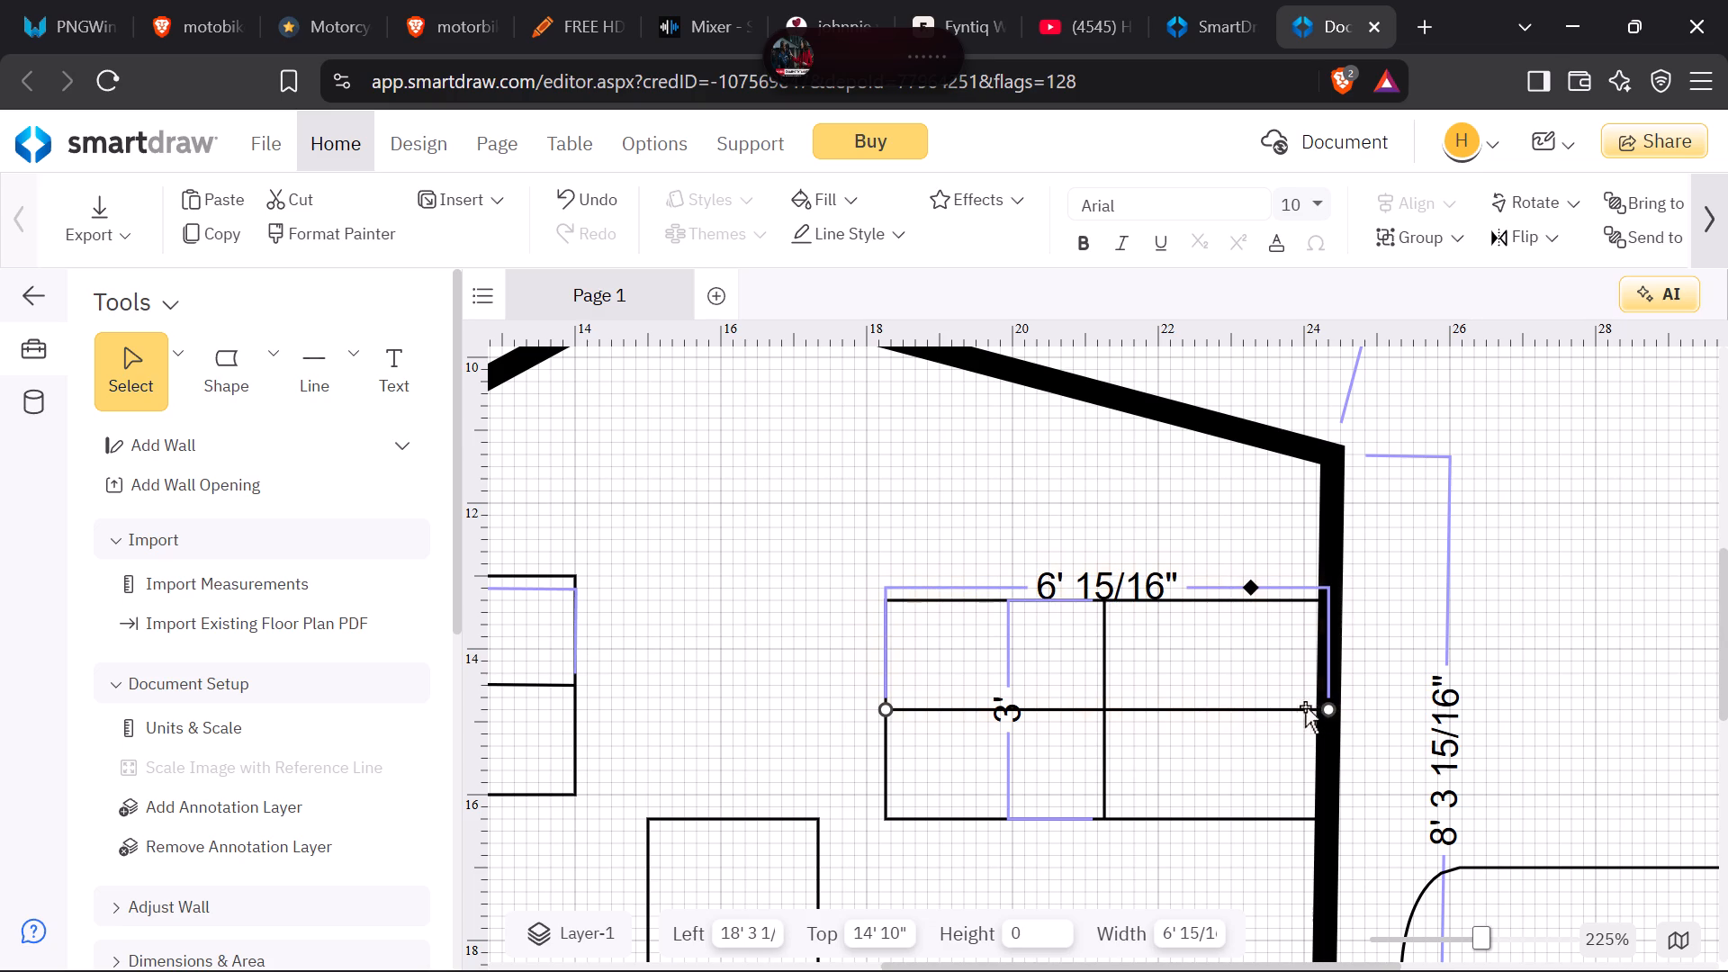
pyautogui.moveTo(1167, 713); pyautogui.dragTo(1175, 707)
pyautogui.click(1568, 717)
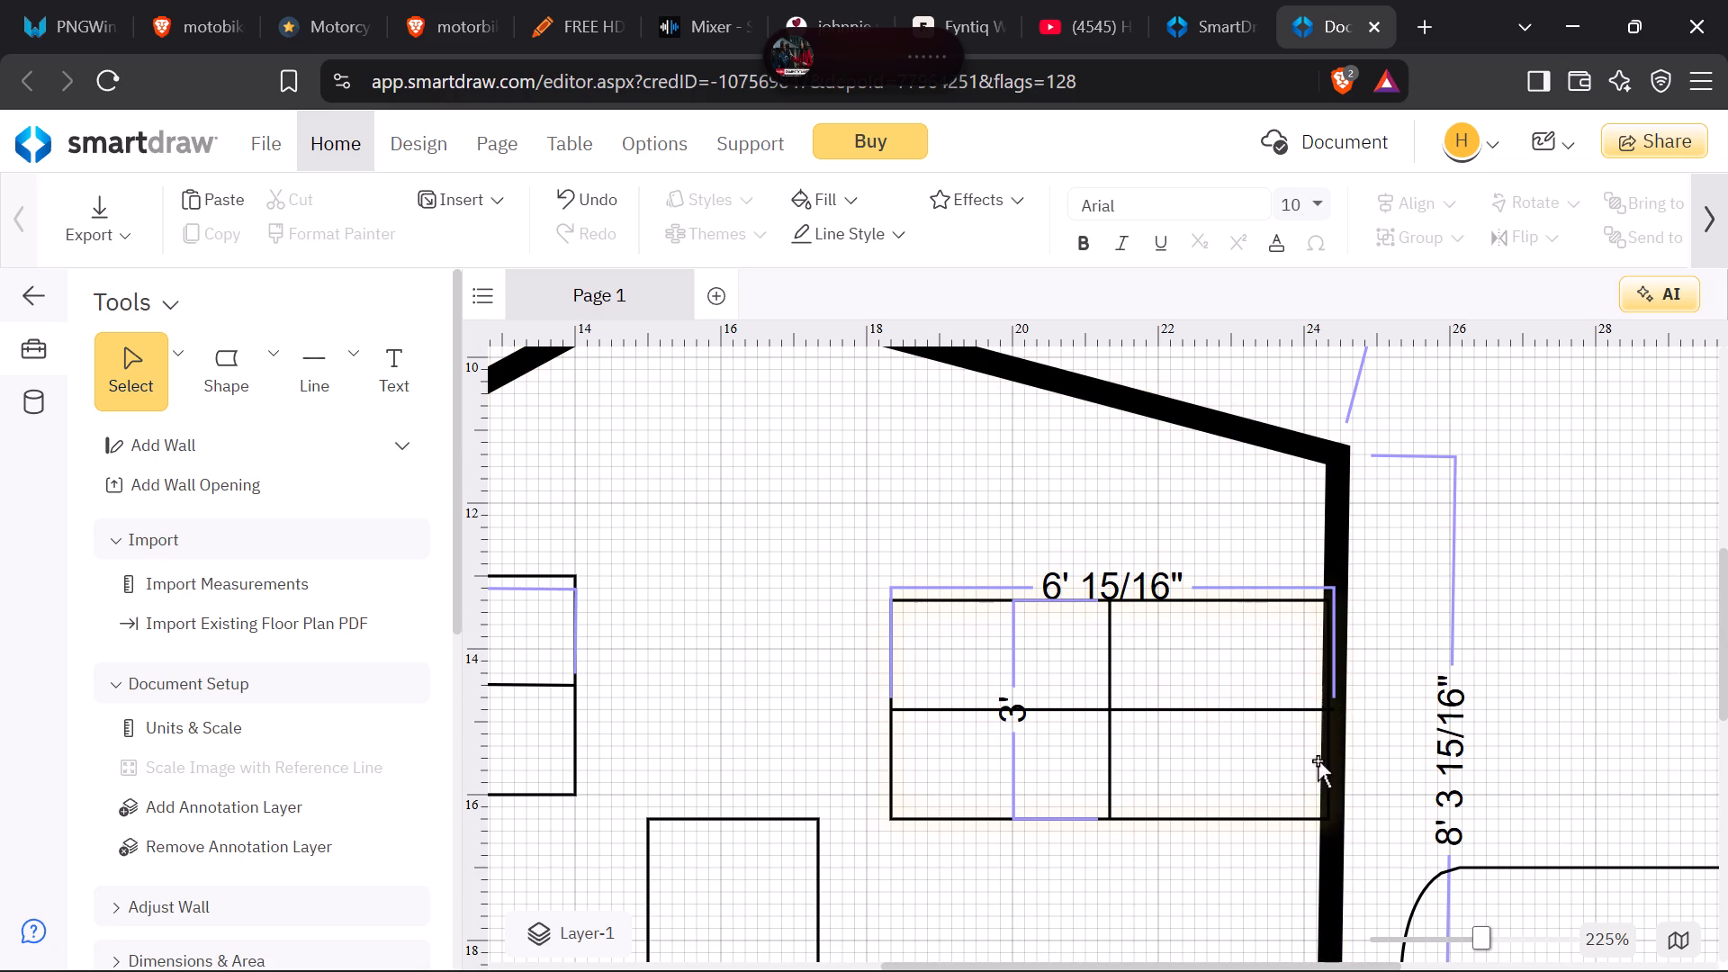
# Place a circle below the roof peak and resize it to 2' 8" by 2' 8".
pyautogui.scroll(1, 898, 709)
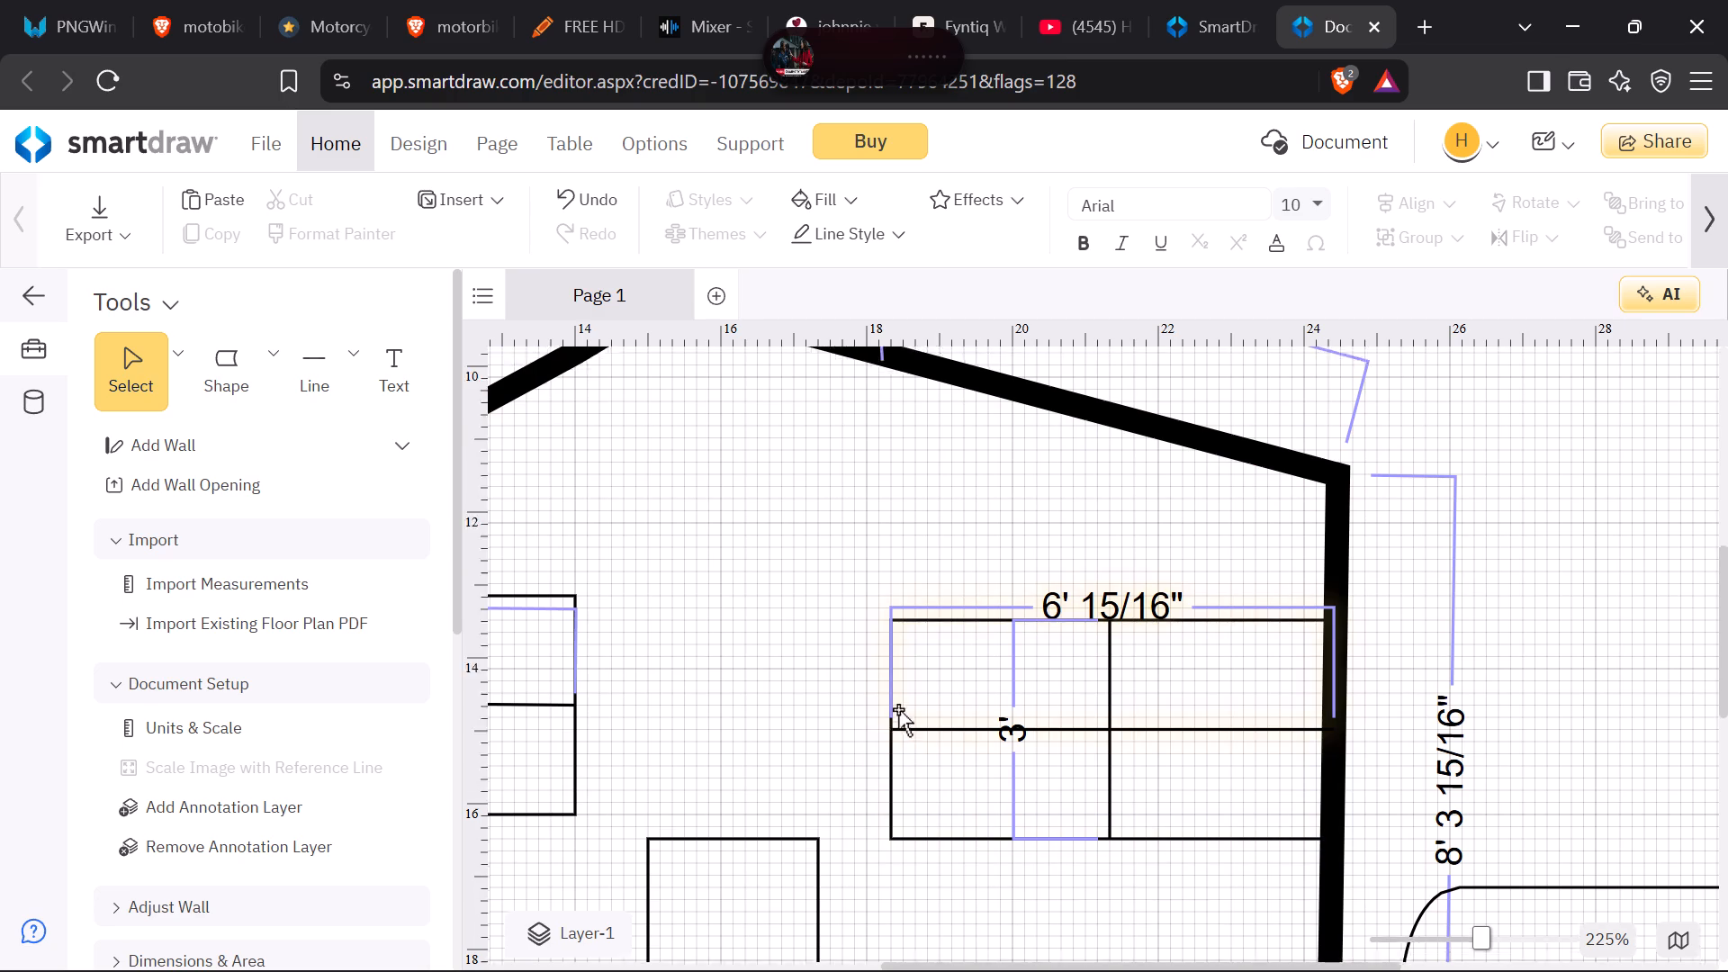
pyautogui.scroll(2, 898, 709)
pyautogui.scroll(-2, 794, 710)
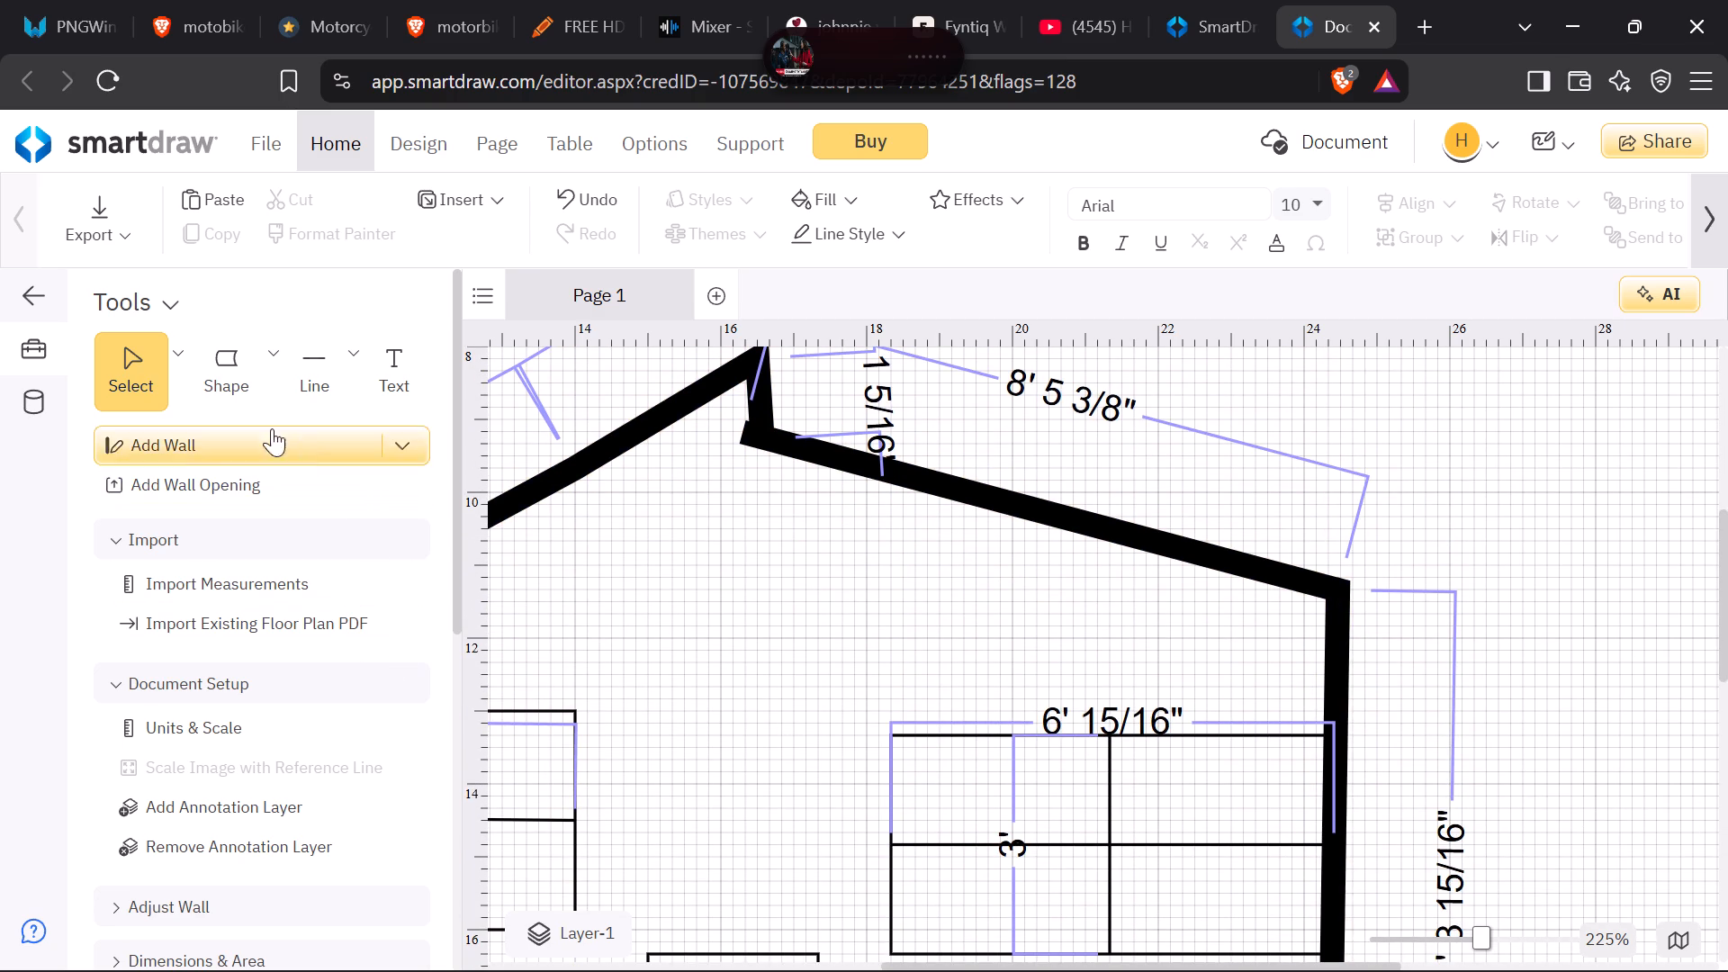
pyautogui.click(238, 374)
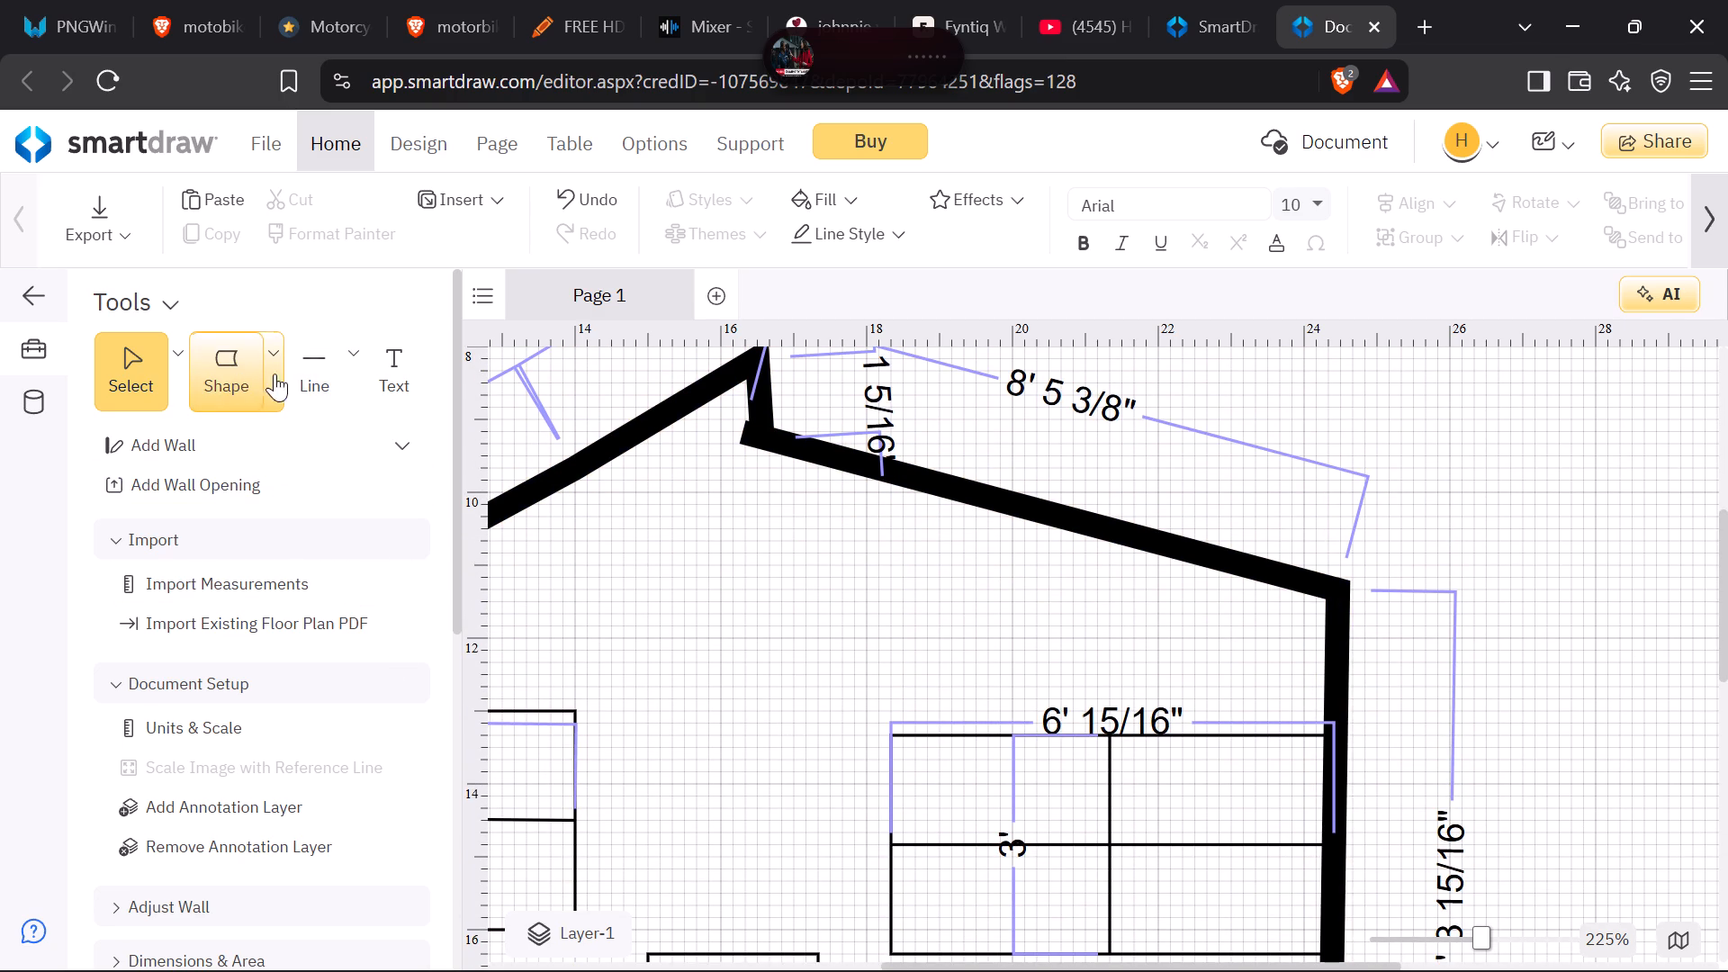
pyautogui.click(275, 375)
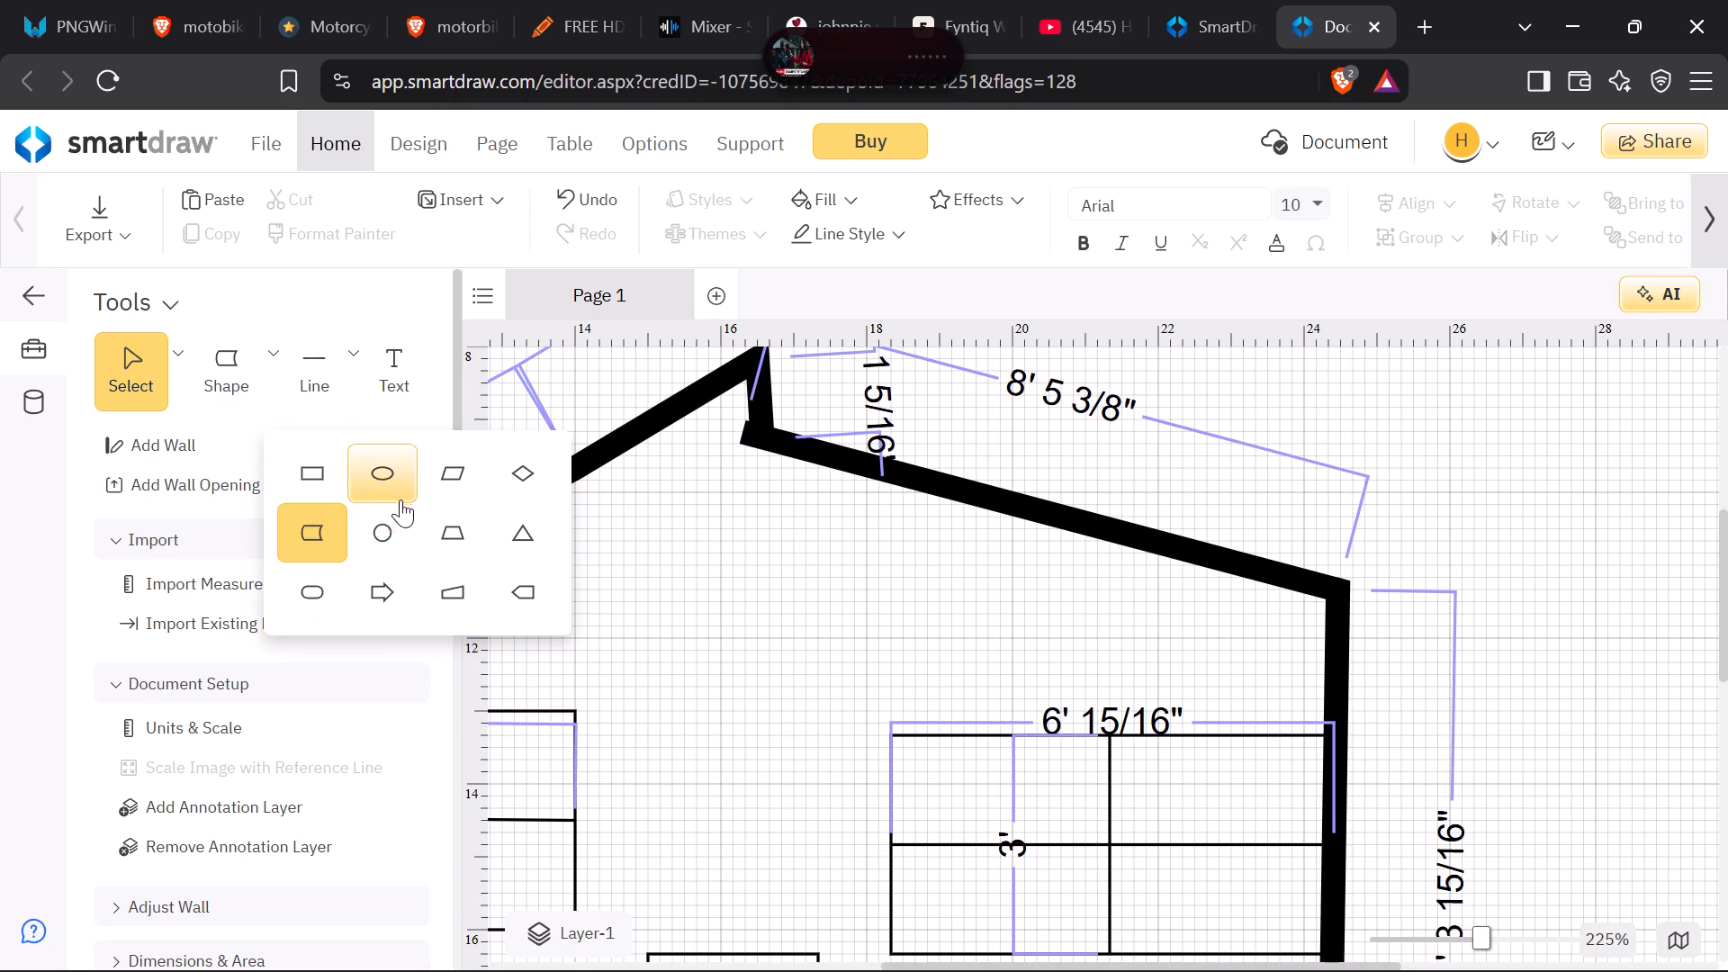
pyautogui.click(387, 528)
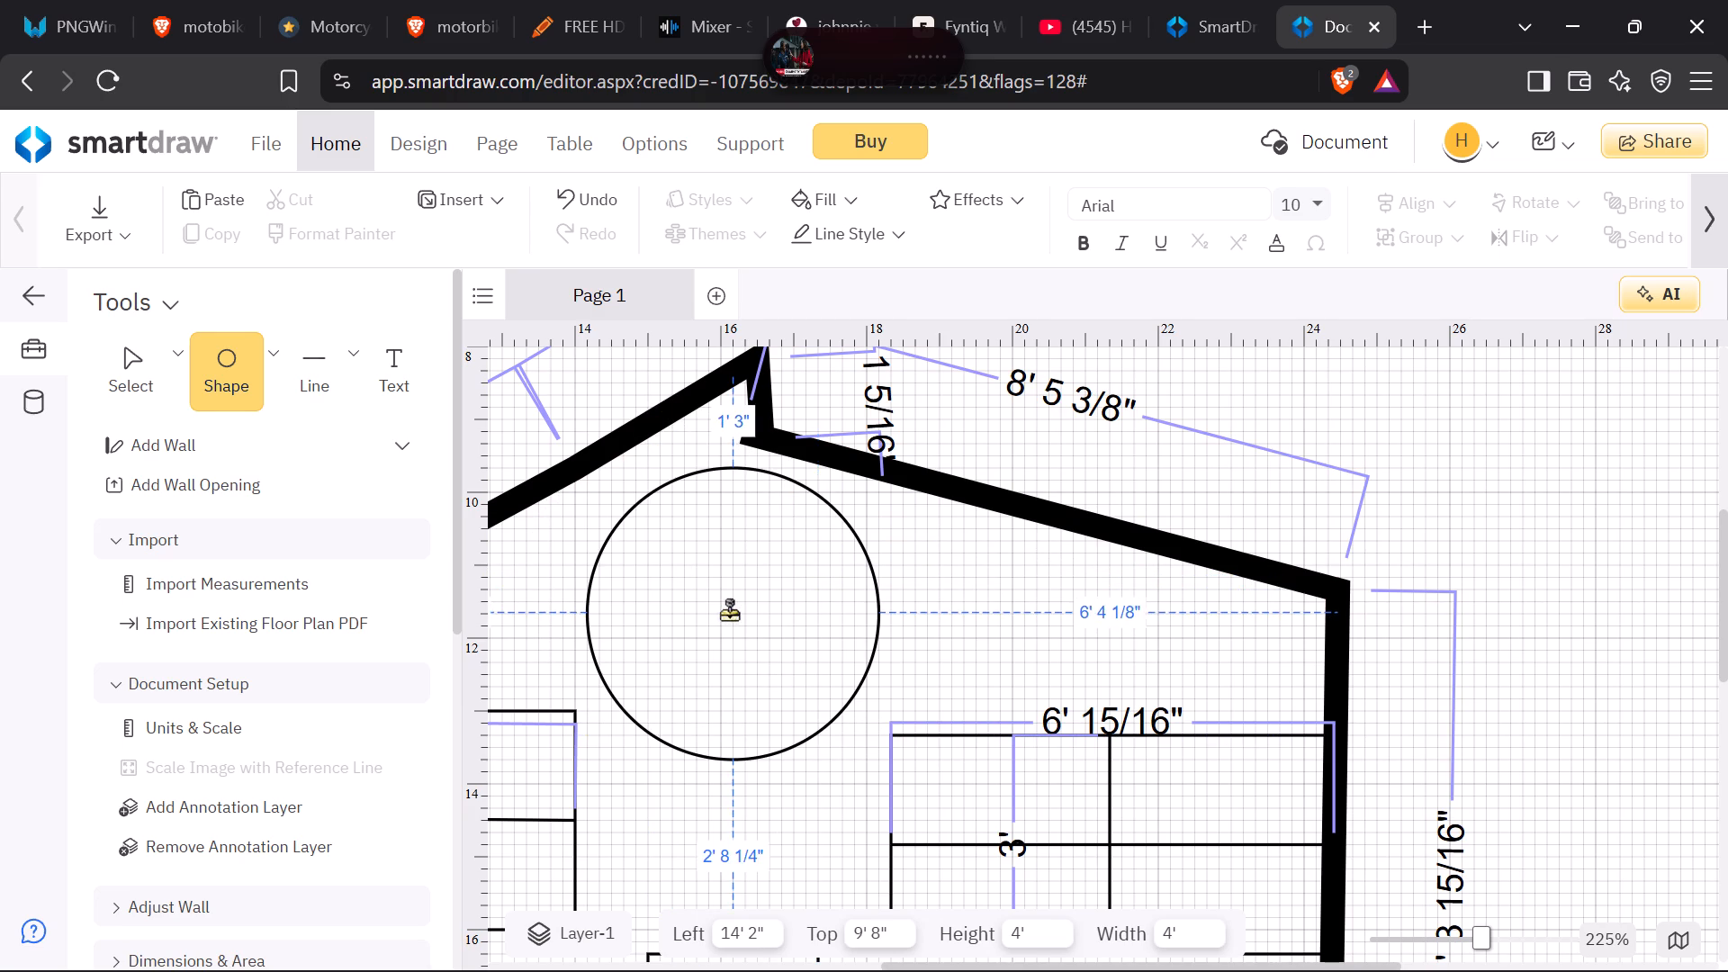
pyautogui.click(729, 612)
pyautogui.moveTo(883, 764); pyautogui.dragTo(883, 762)
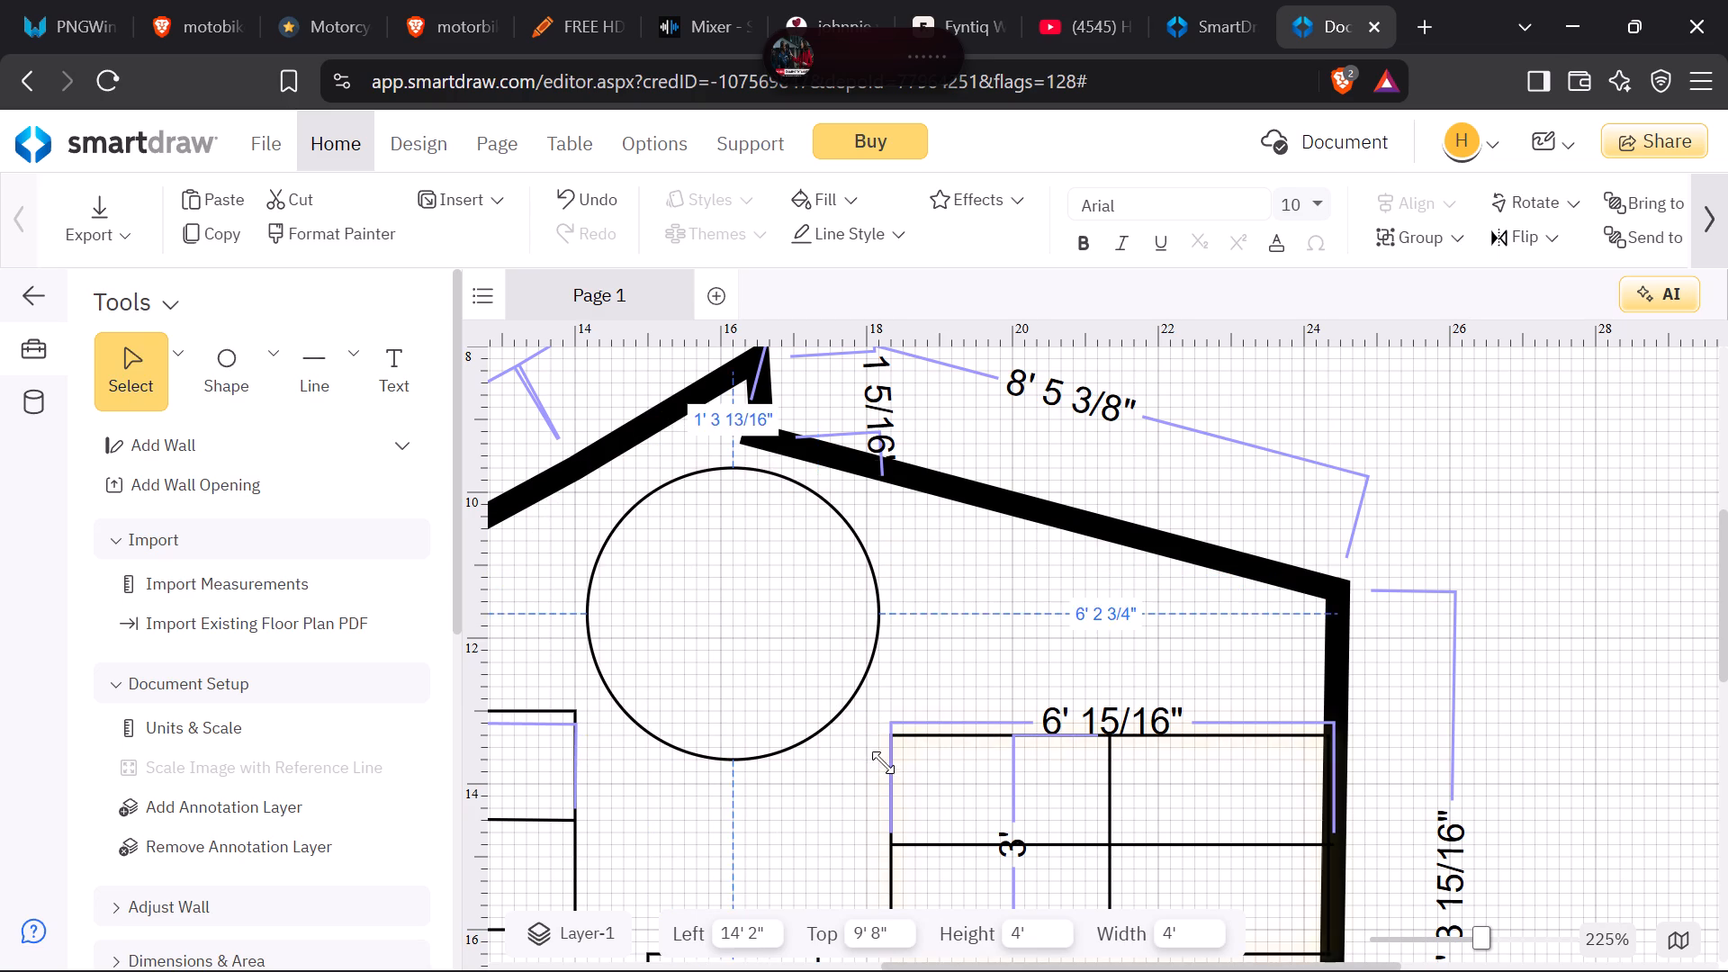
pyautogui.moveTo(883, 762); pyautogui.dragTo(792, 639)
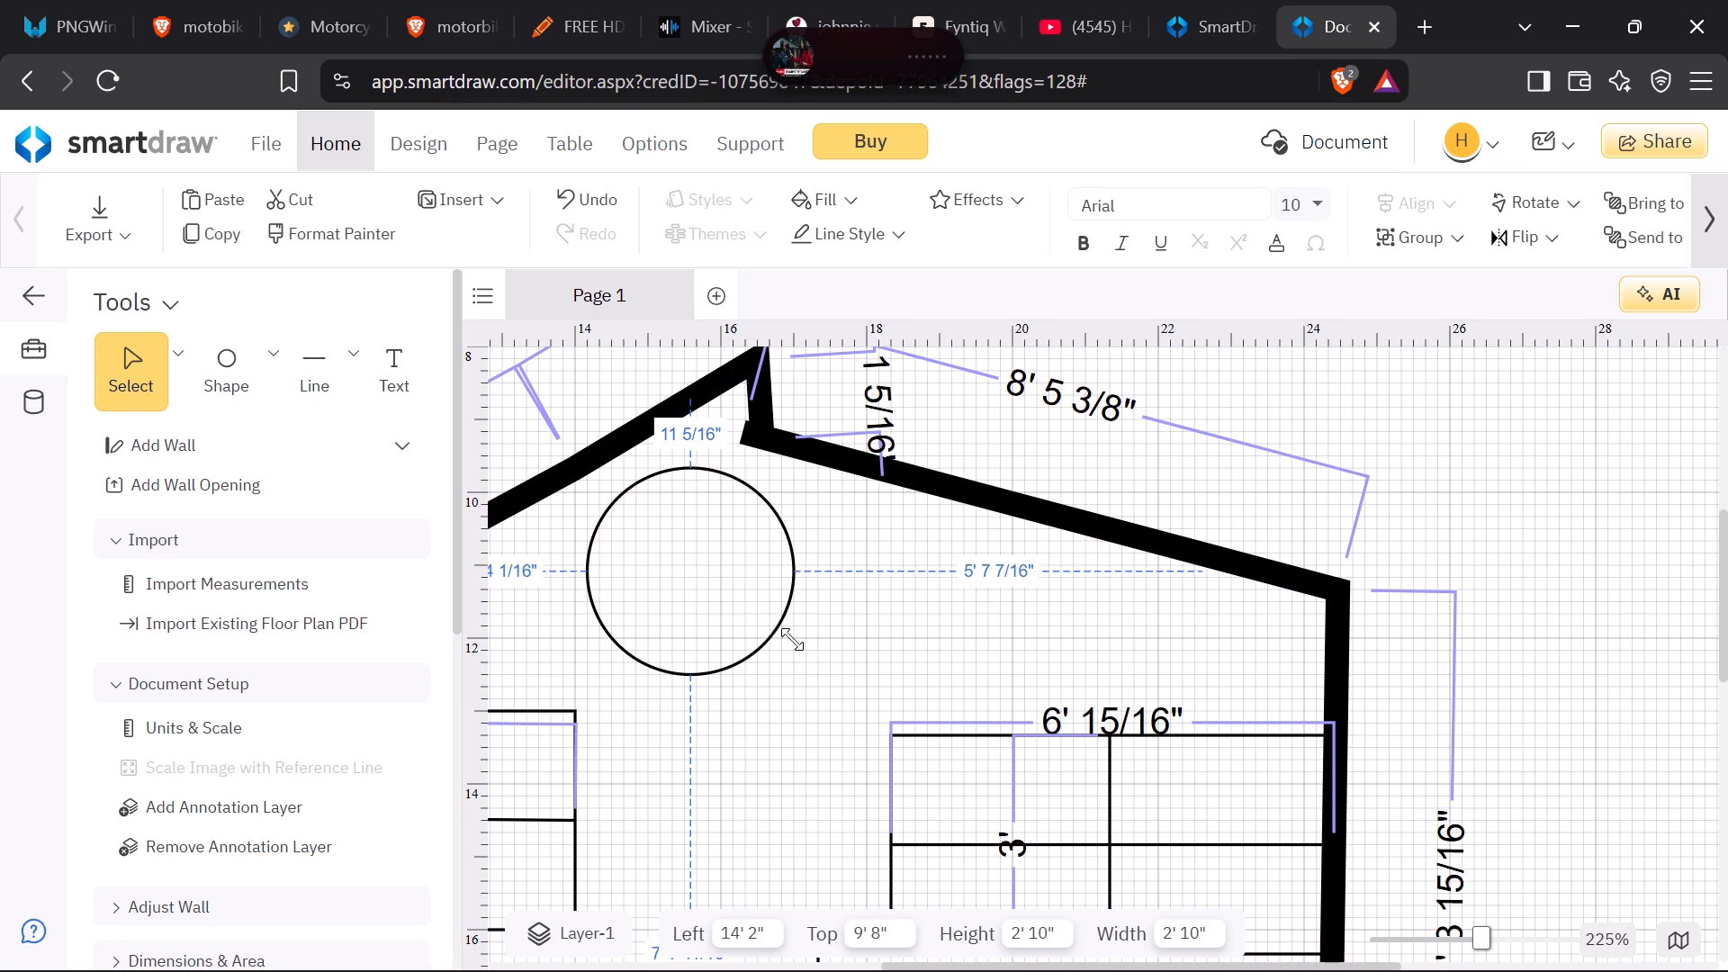
pyautogui.moveTo(792, 639); pyautogui.dragTo(778, 630)
# Shift the circle to the right so its left position is 14' 6".
pyautogui.moveTo(680, 592); pyautogui.dragTo(715, 607)
pyautogui.click(749, 646)
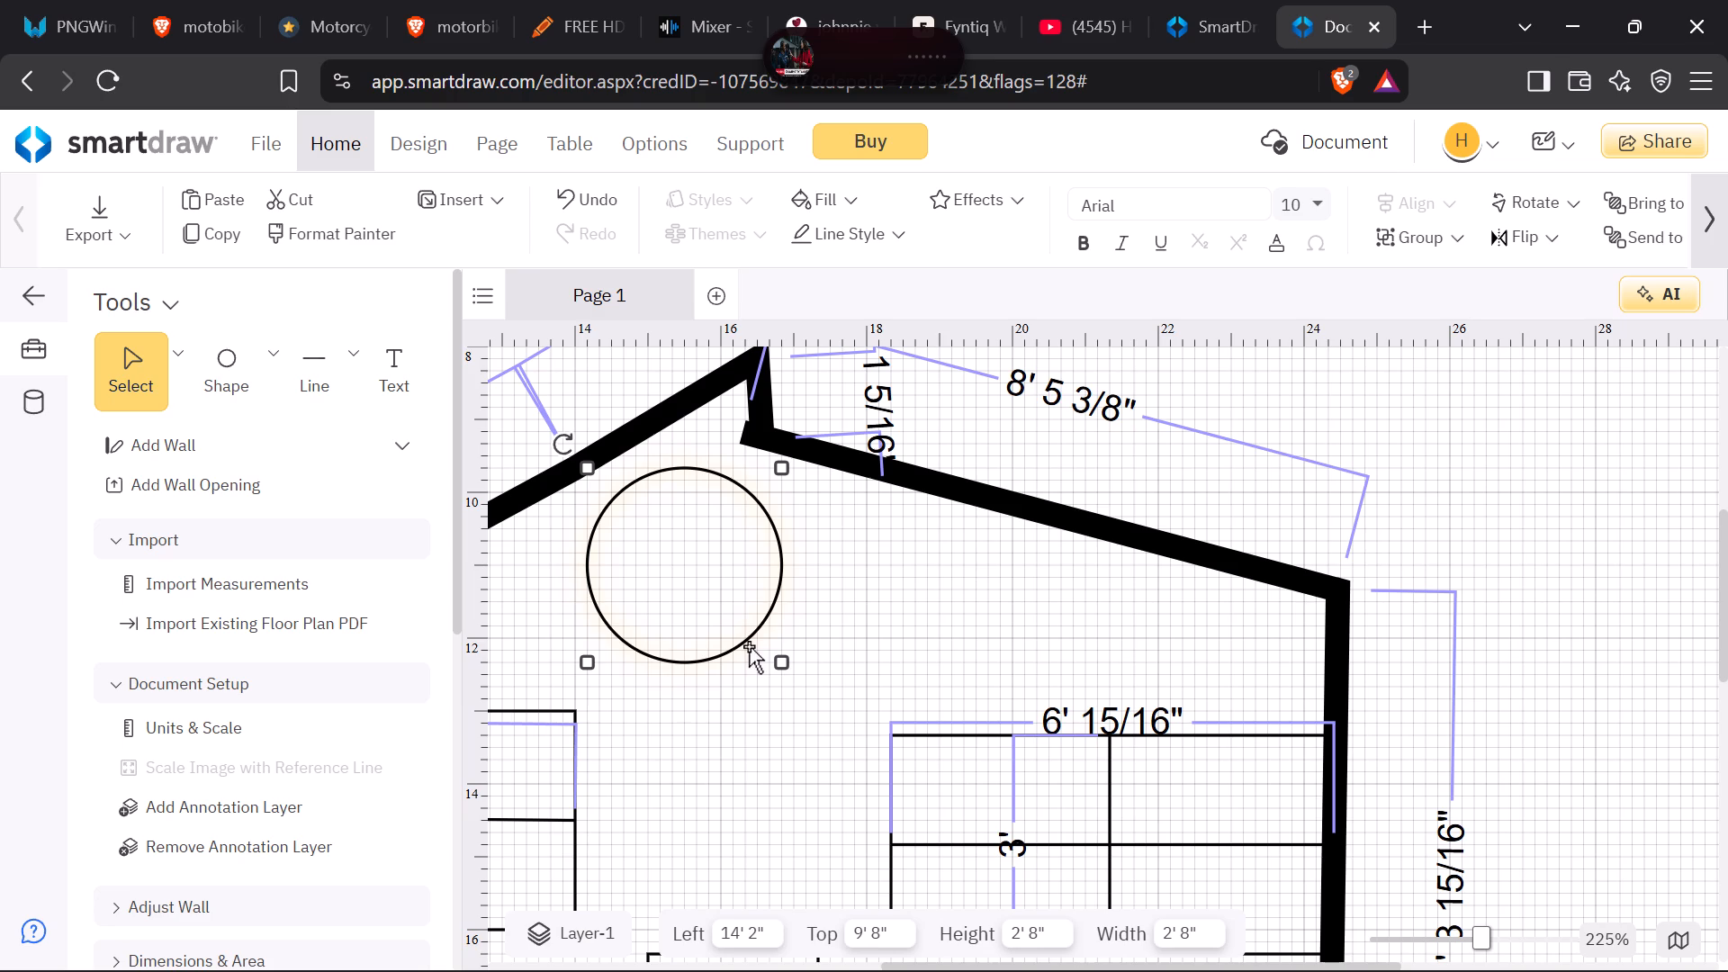
pyautogui.moveTo(766, 634); pyautogui.dragTo(787, 639)
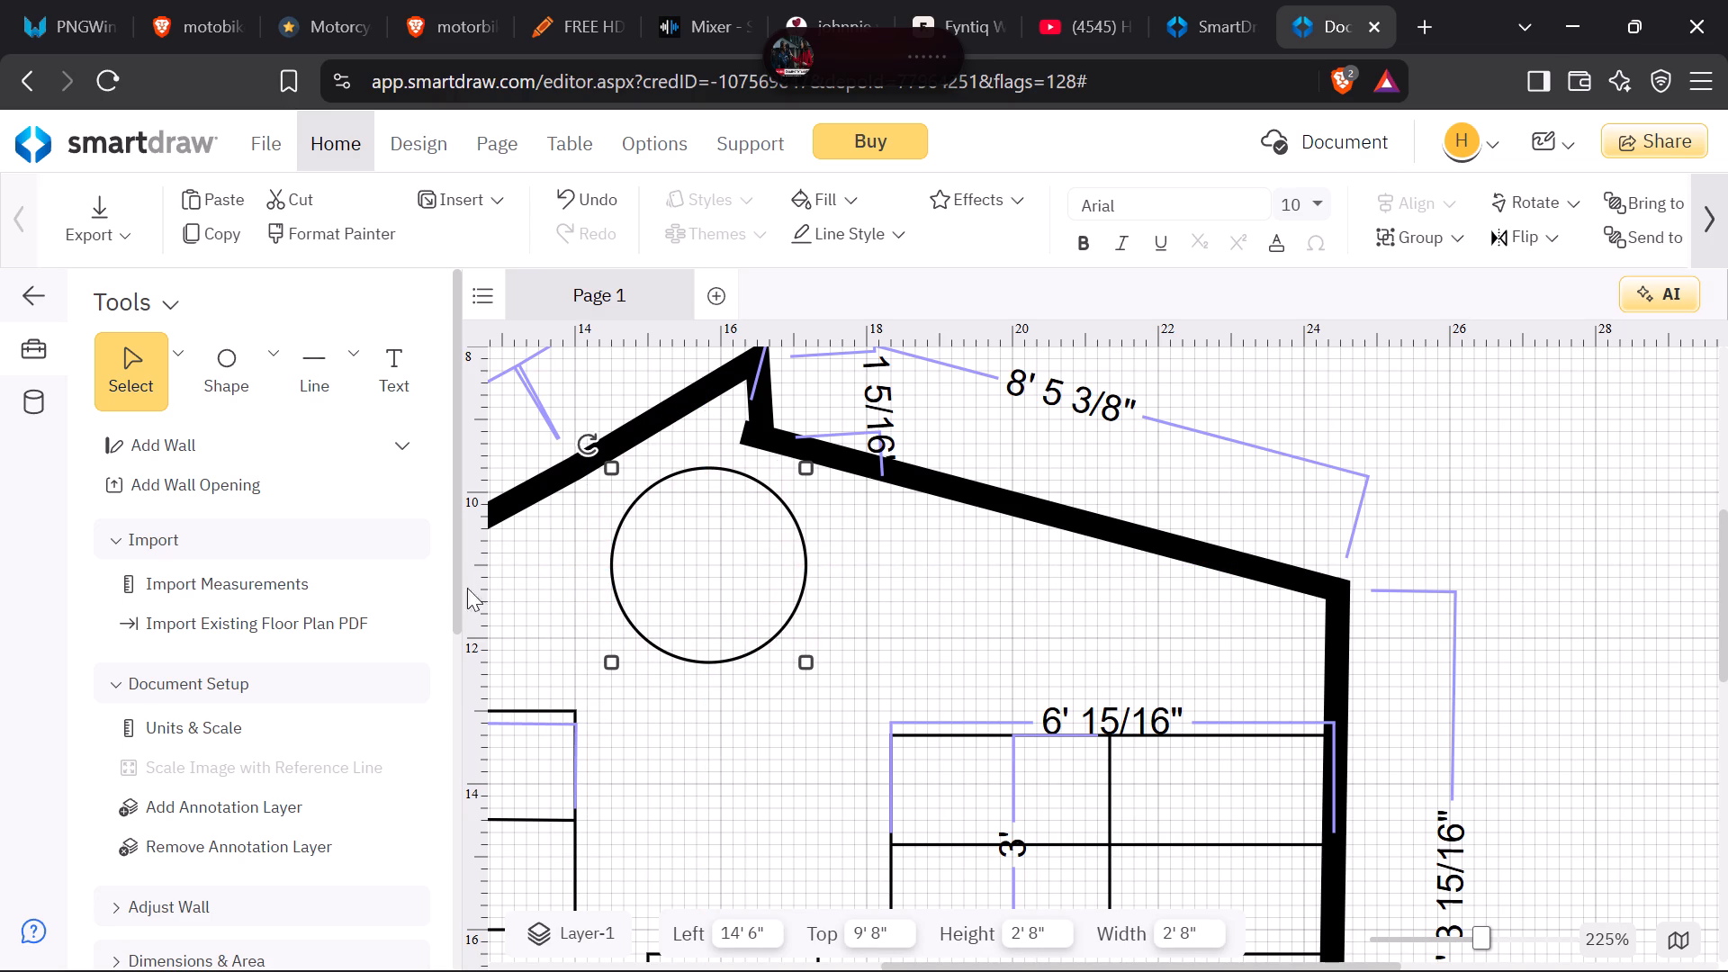
# Divide the round window with a vertical and a horizontal line, each 2' 8" long, crossing at its center.
pyautogui.click(319, 373)
pyautogui.moveTo(712, 468); pyautogui.dragTo(749, 563)
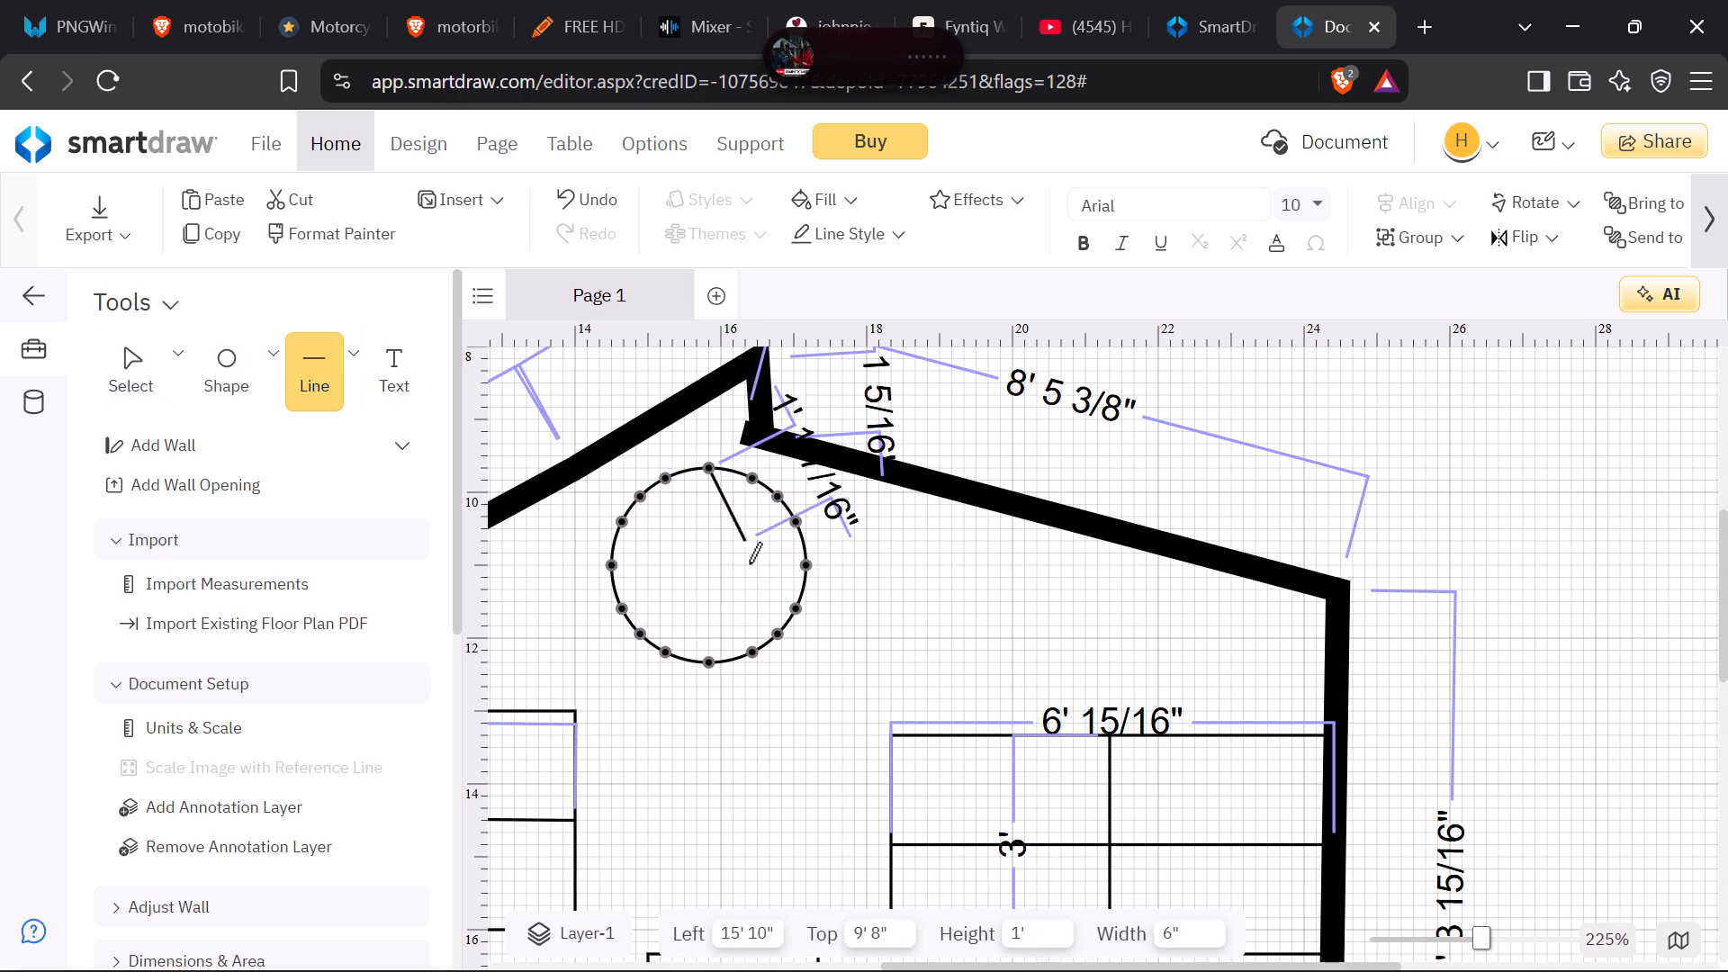
pyautogui.moveTo(749, 563); pyautogui.dragTo(708, 658)
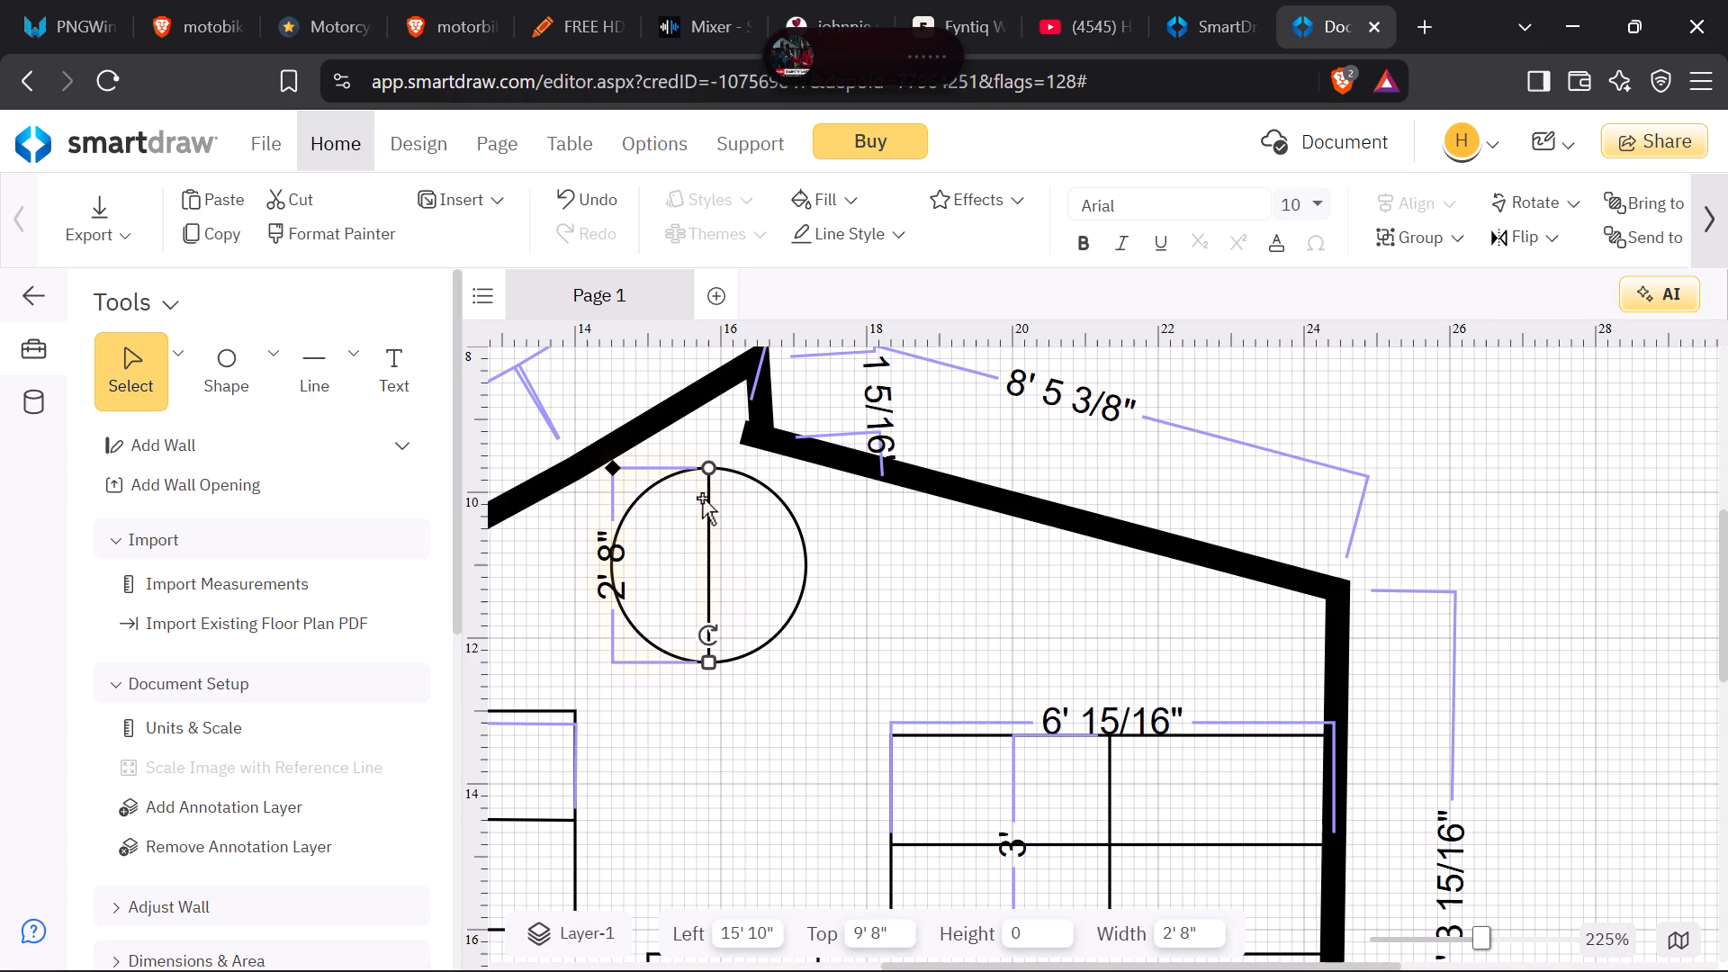
pyautogui.click(289, 358)
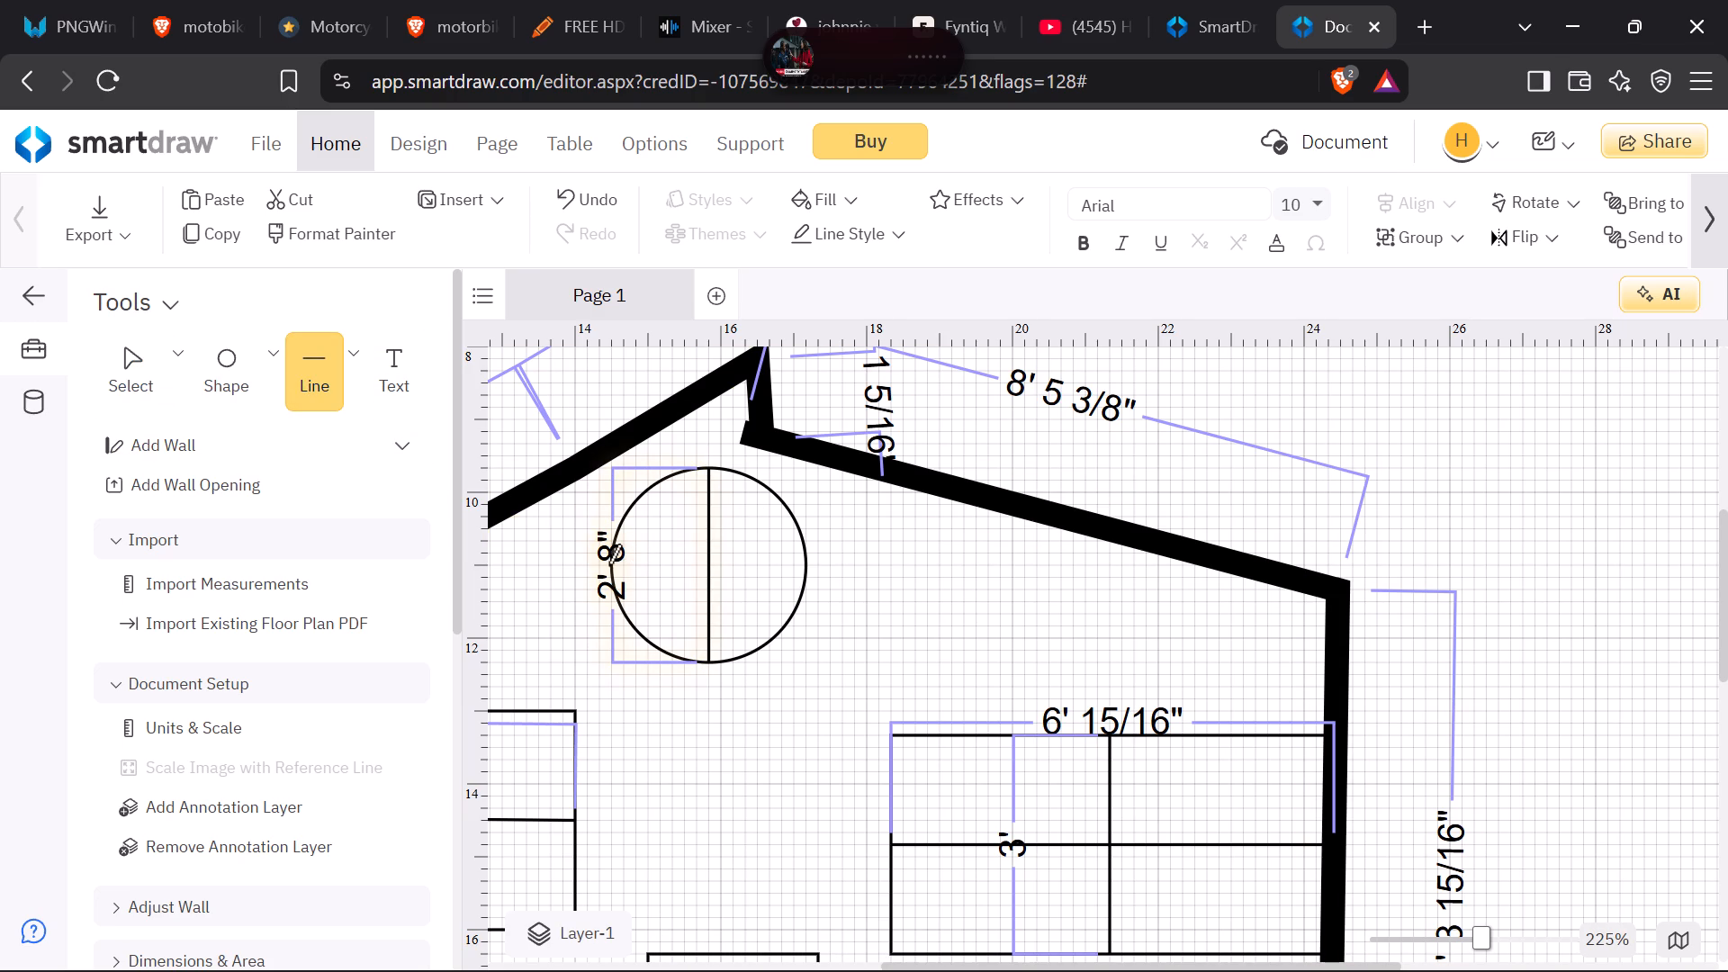
pyautogui.moveTo(608, 565); pyautogui.dragTo(784, 559)
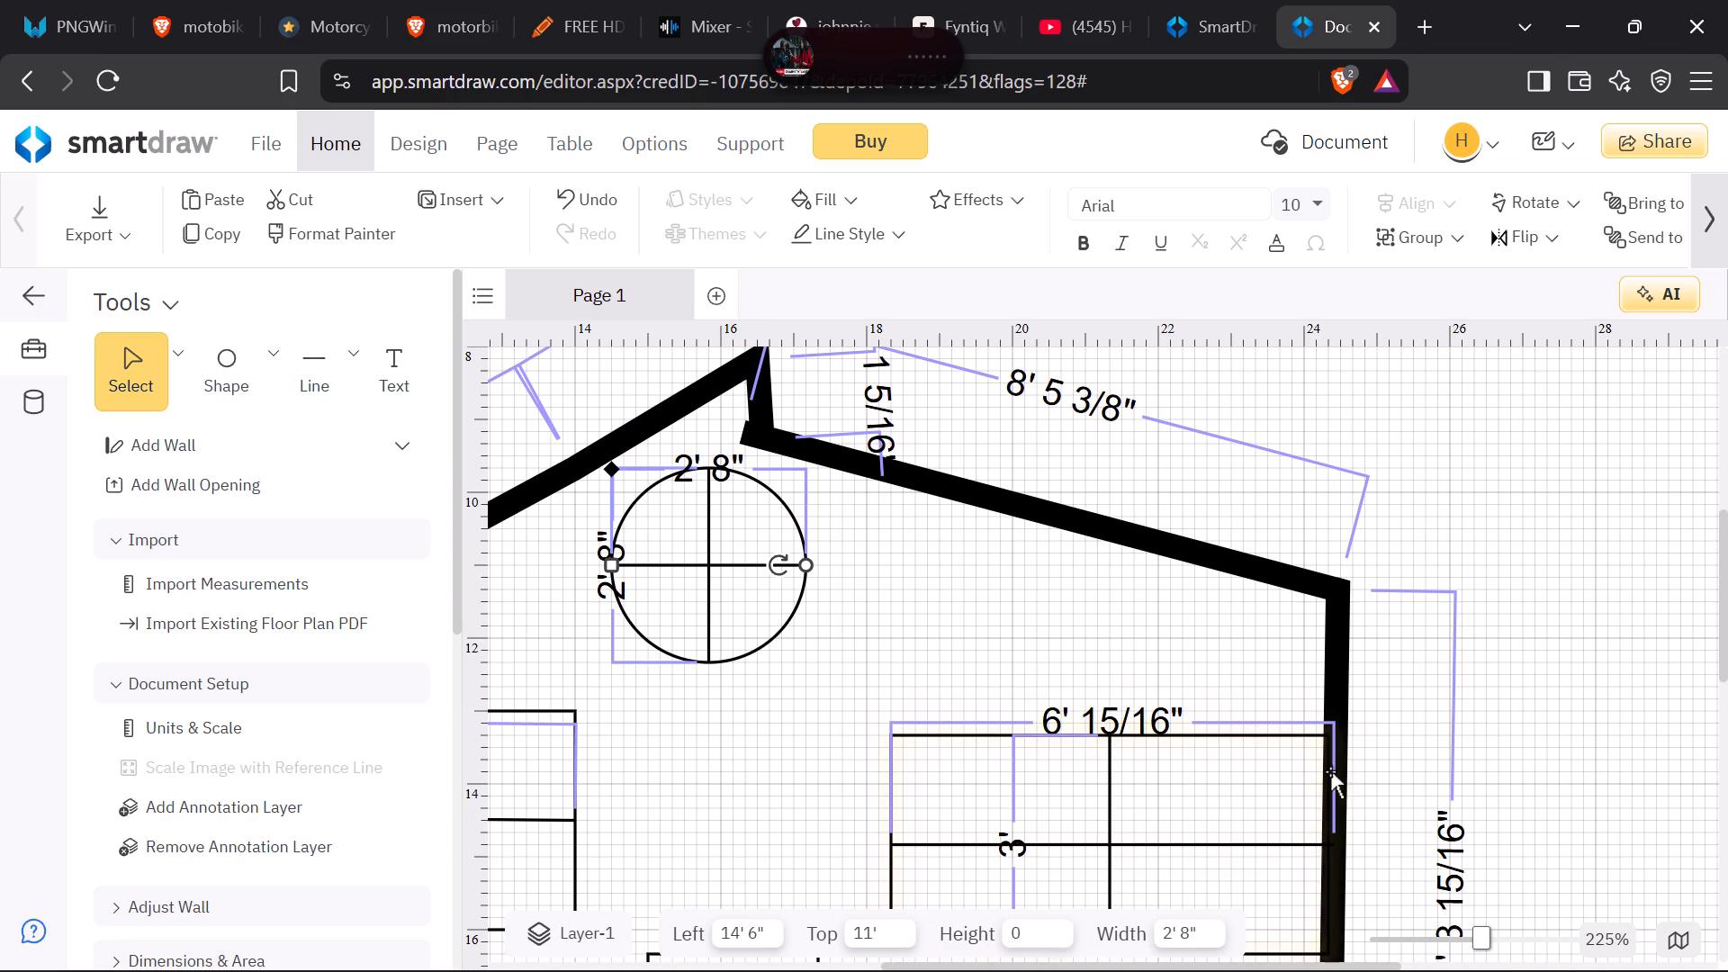
# Place a 6' by 3' trapezoid just below the left end of the house's bottom wall, at left 6' 8" and top 20'.
pyautogui.click(1430, 936)
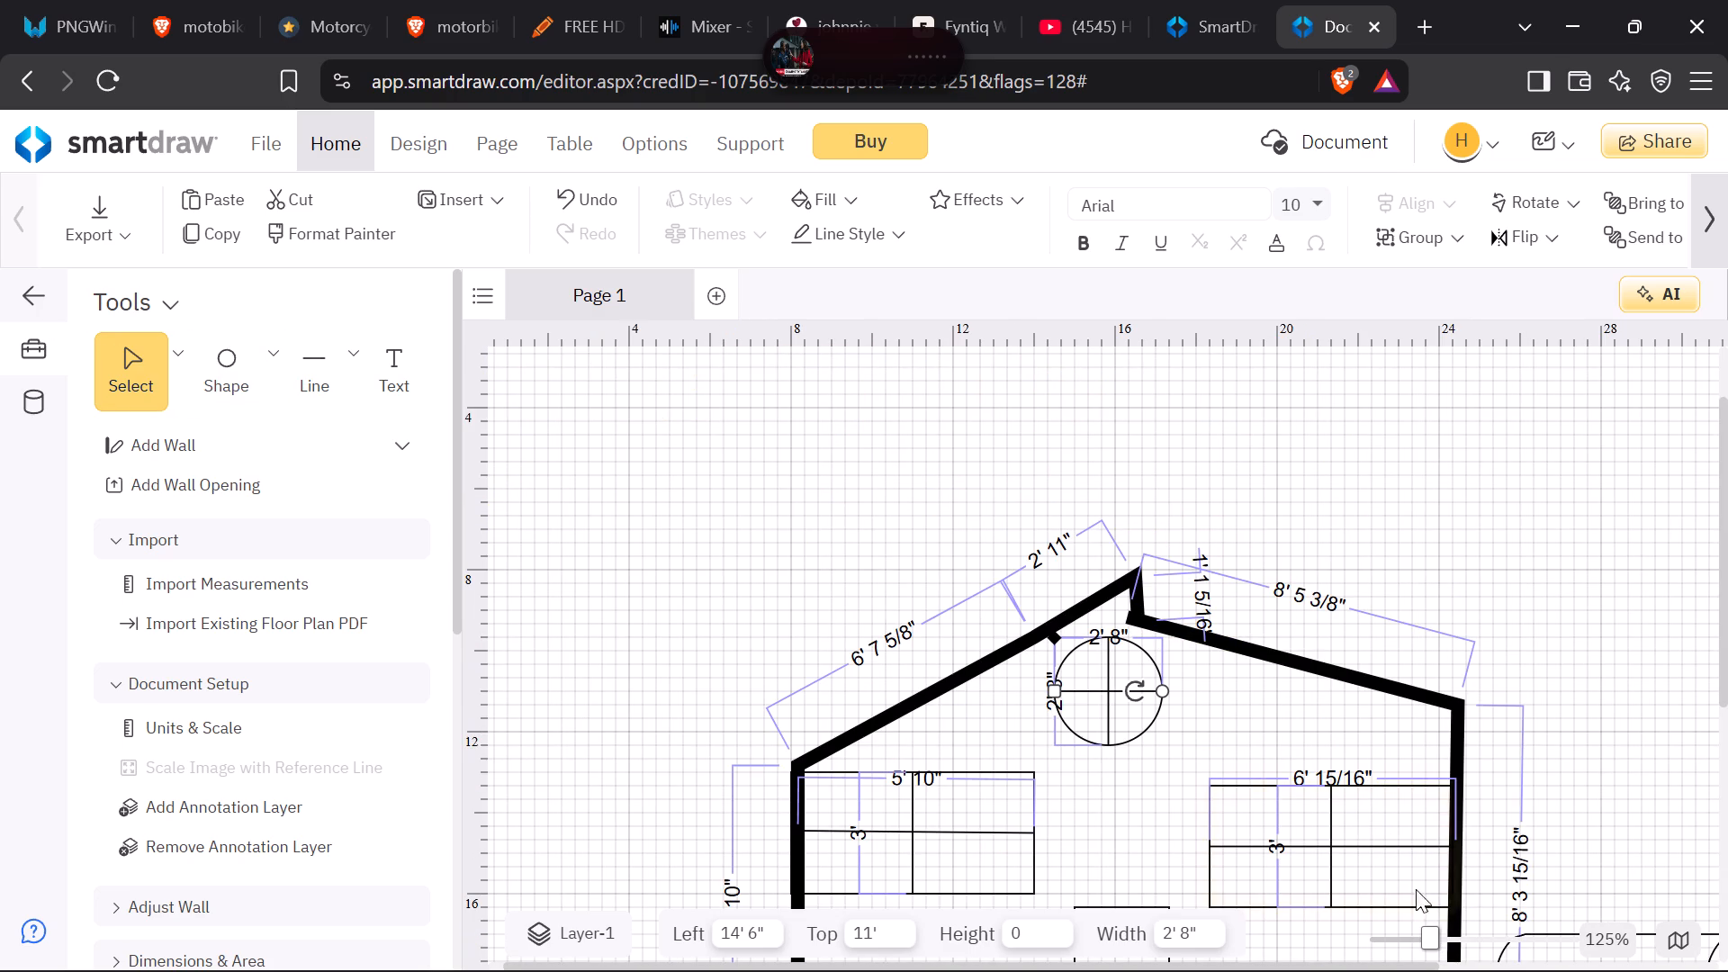
pyautogui.scroll(-4, 1415, 701)
pyautogui.click(1408, 943)
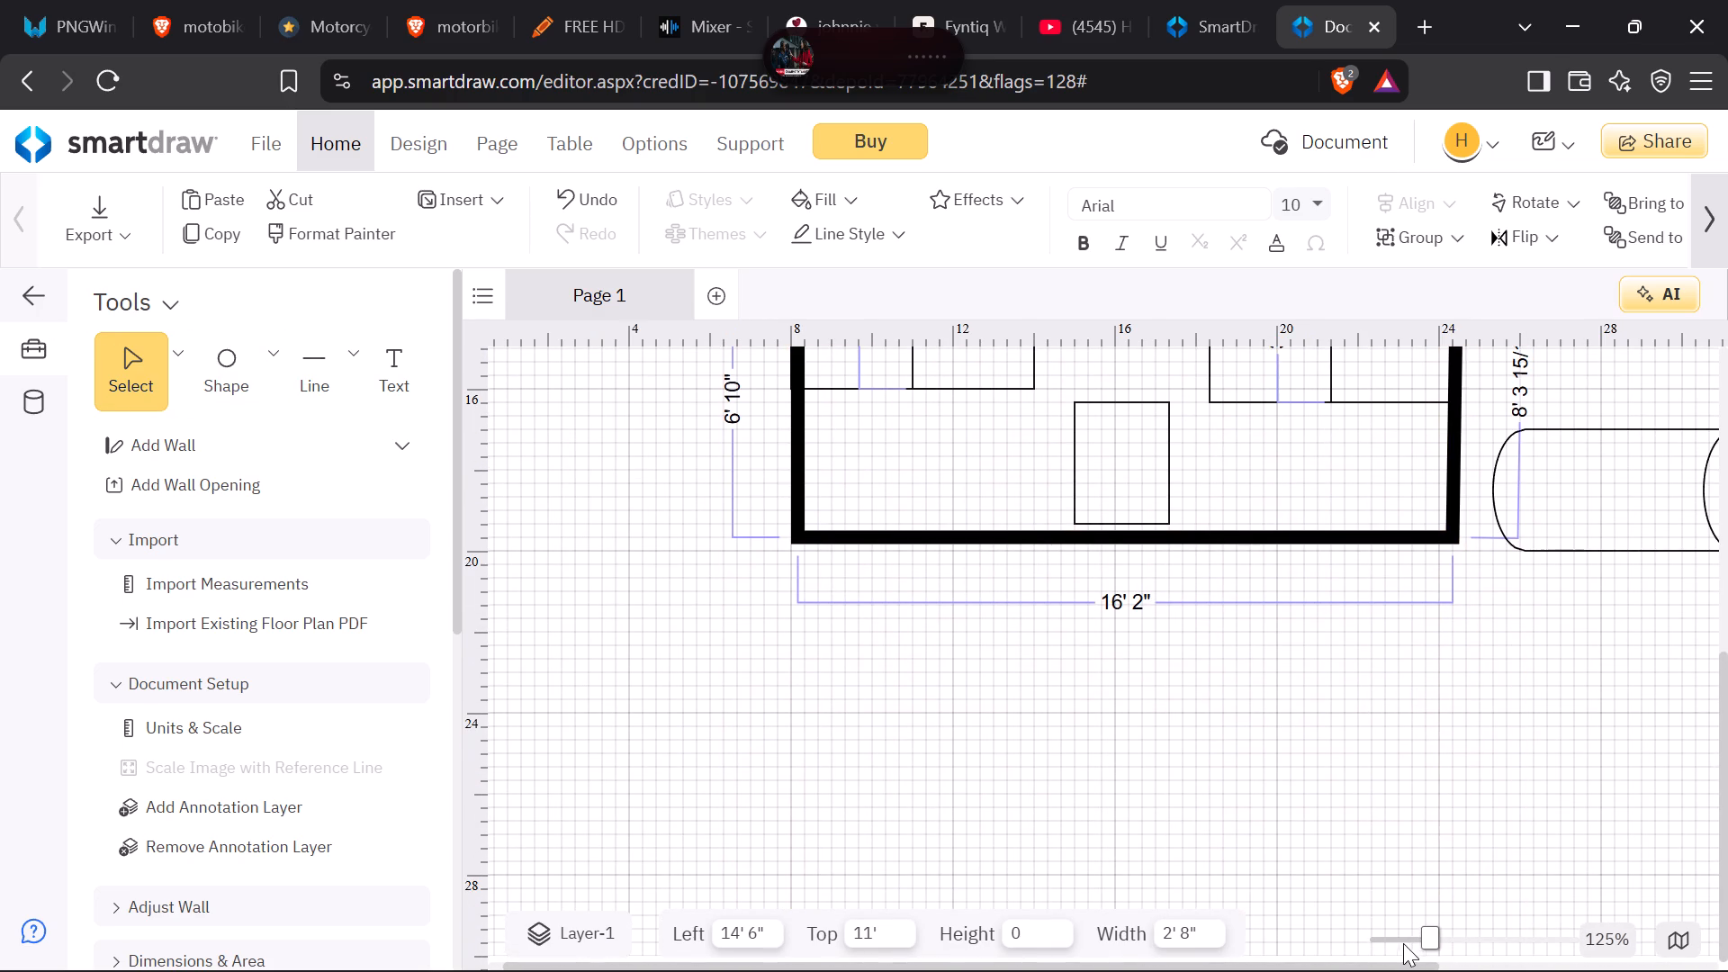
pyautogui.click(1391, 943)
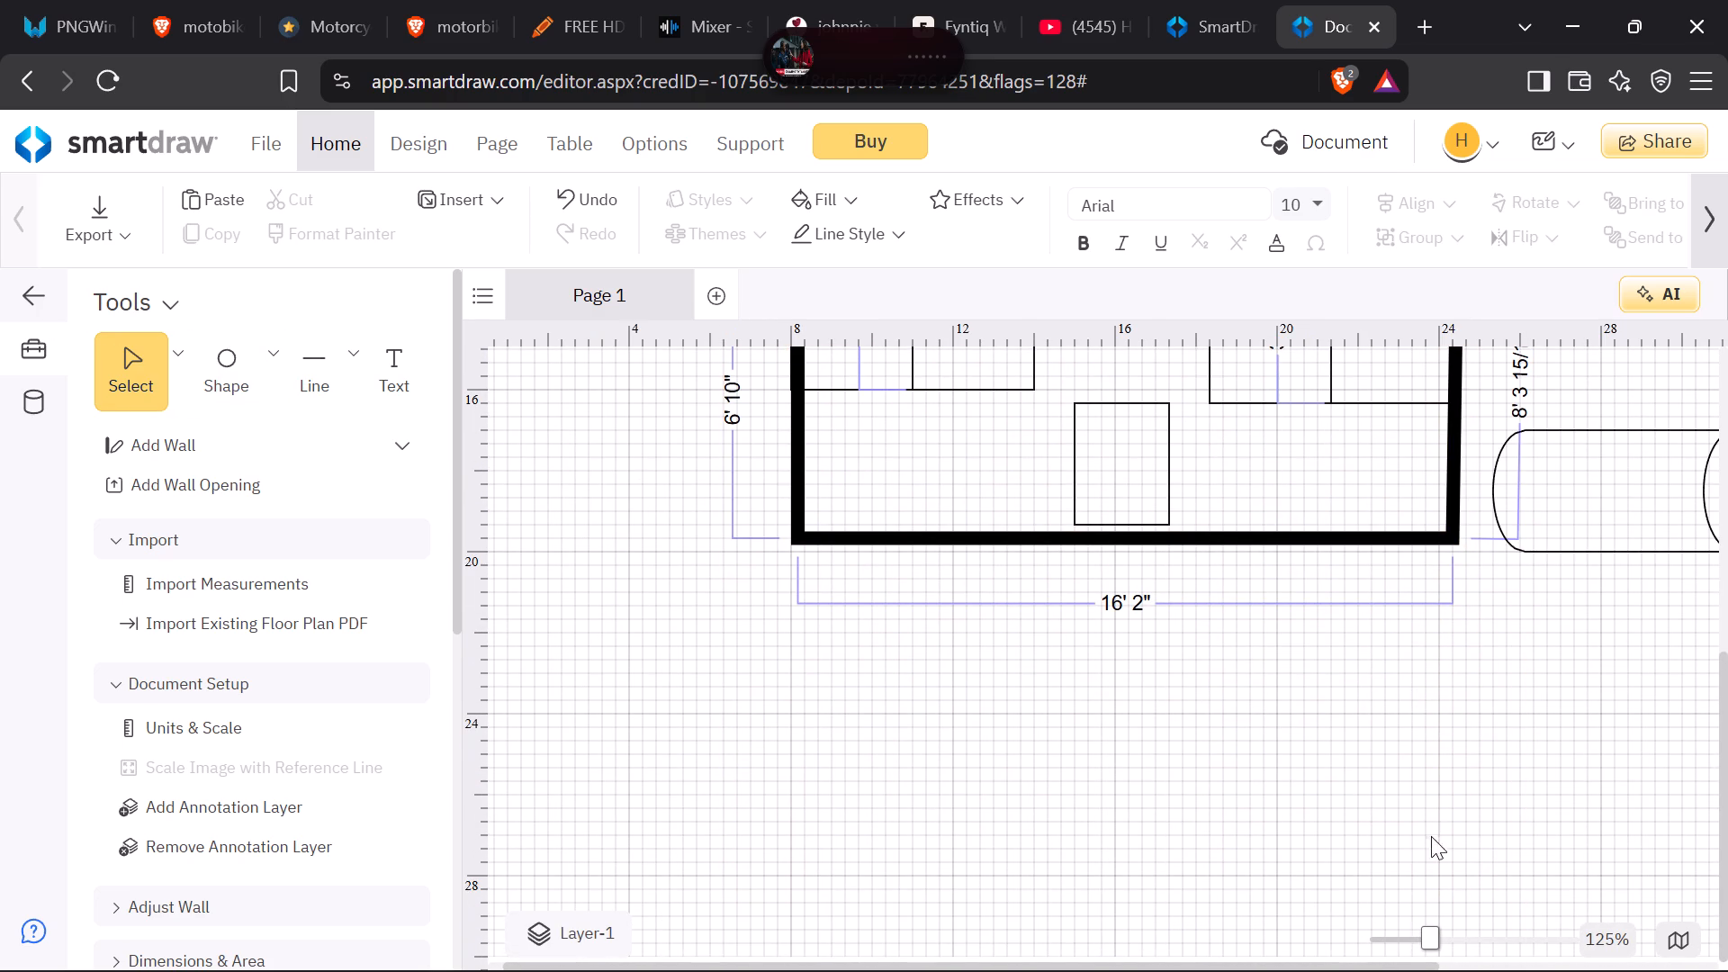
pyautogui.moveTo(1399, 944); pyautogui.dragTo(1402, 936)
pyautogui.moveTo(1435, 937); pyautogui.dragTo(1395, 934)
pyautogui.click(1294, 624)
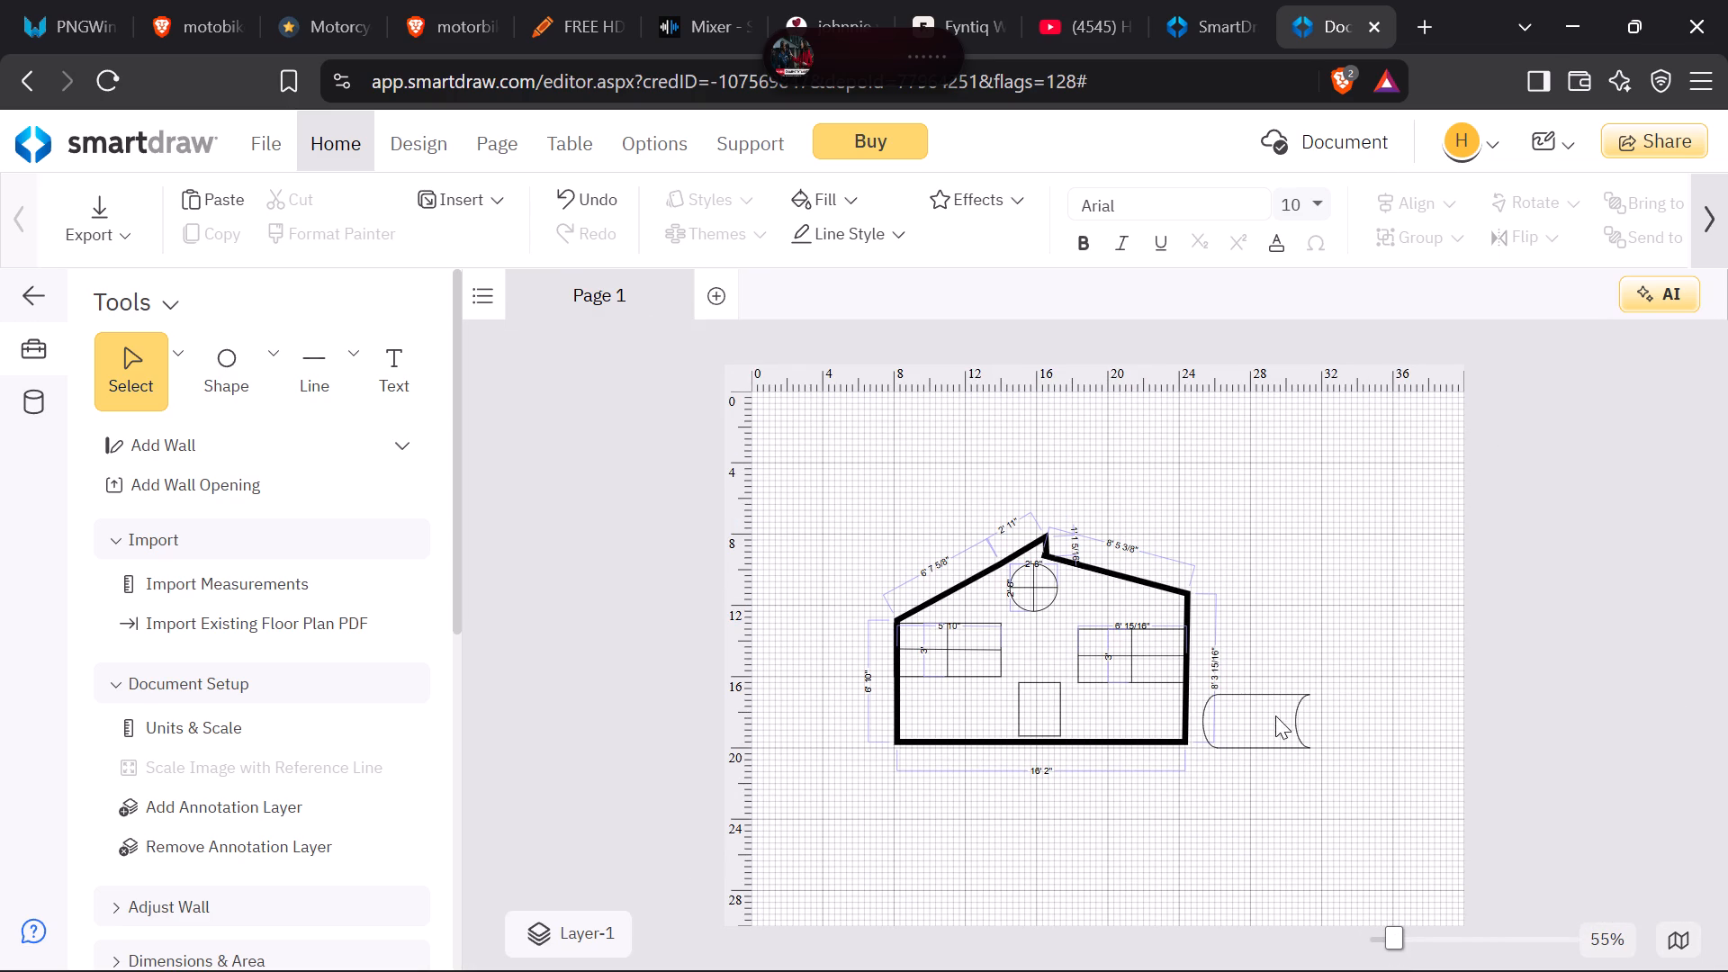
pyautogui.click(1275, 715)
pyautogui.click(213, 391)
pyautogui.click(265, 350)
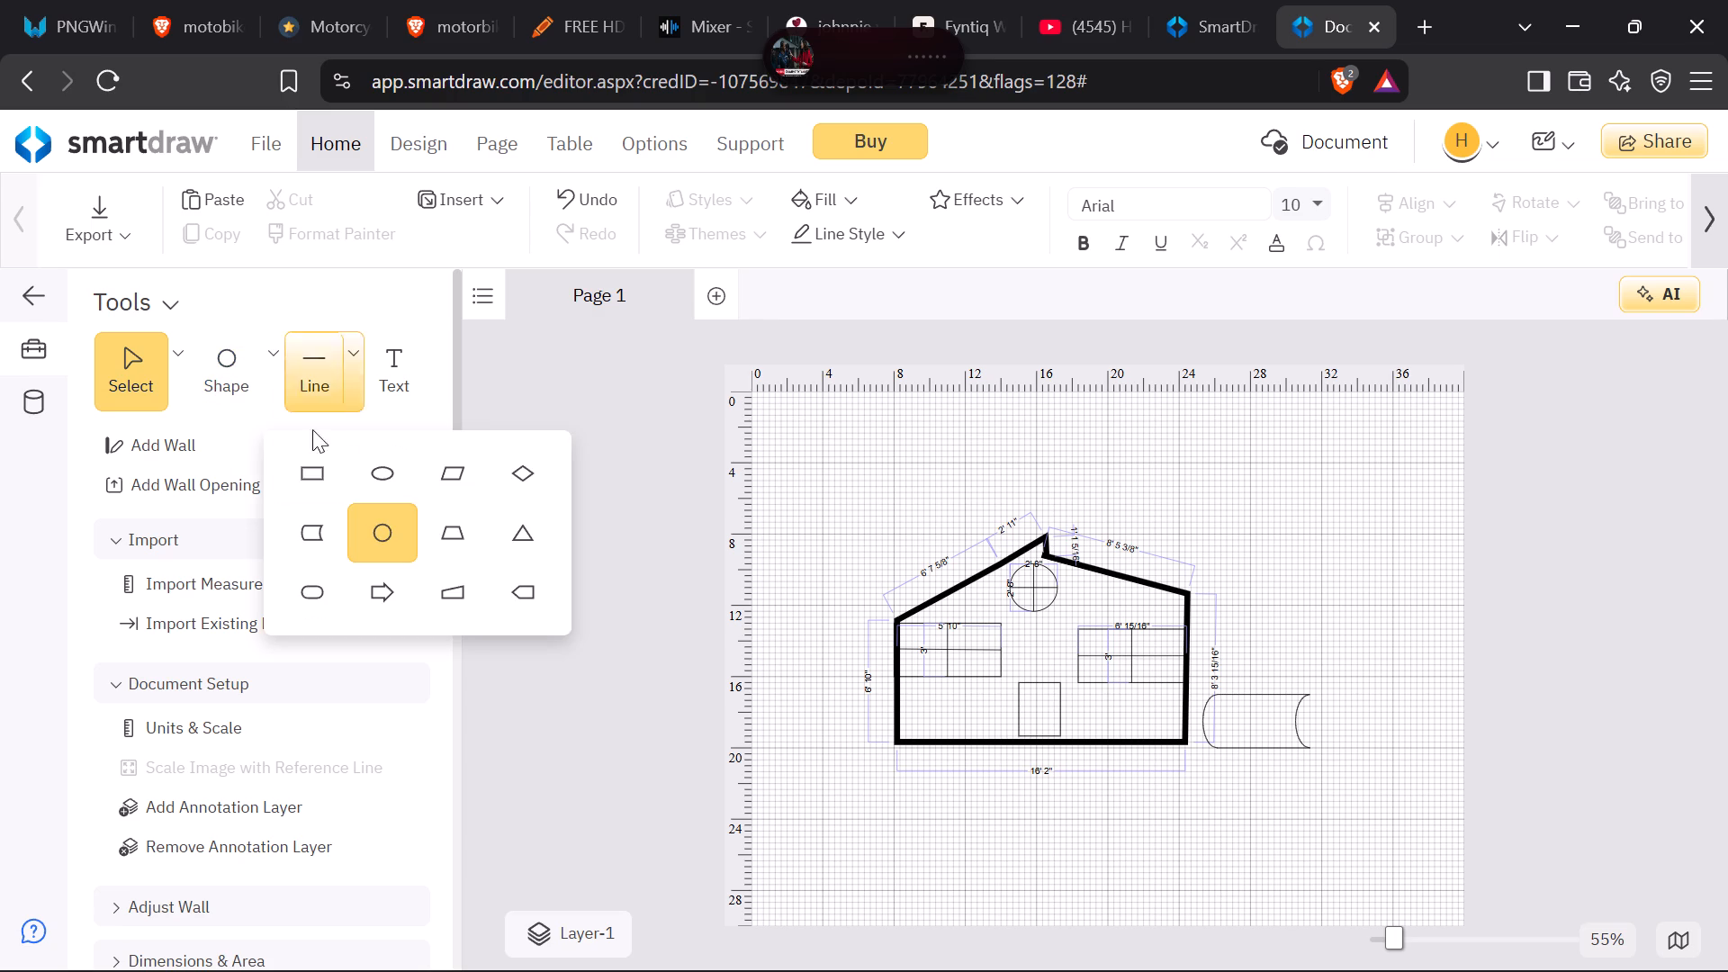
pyautogui.click(459, 541)
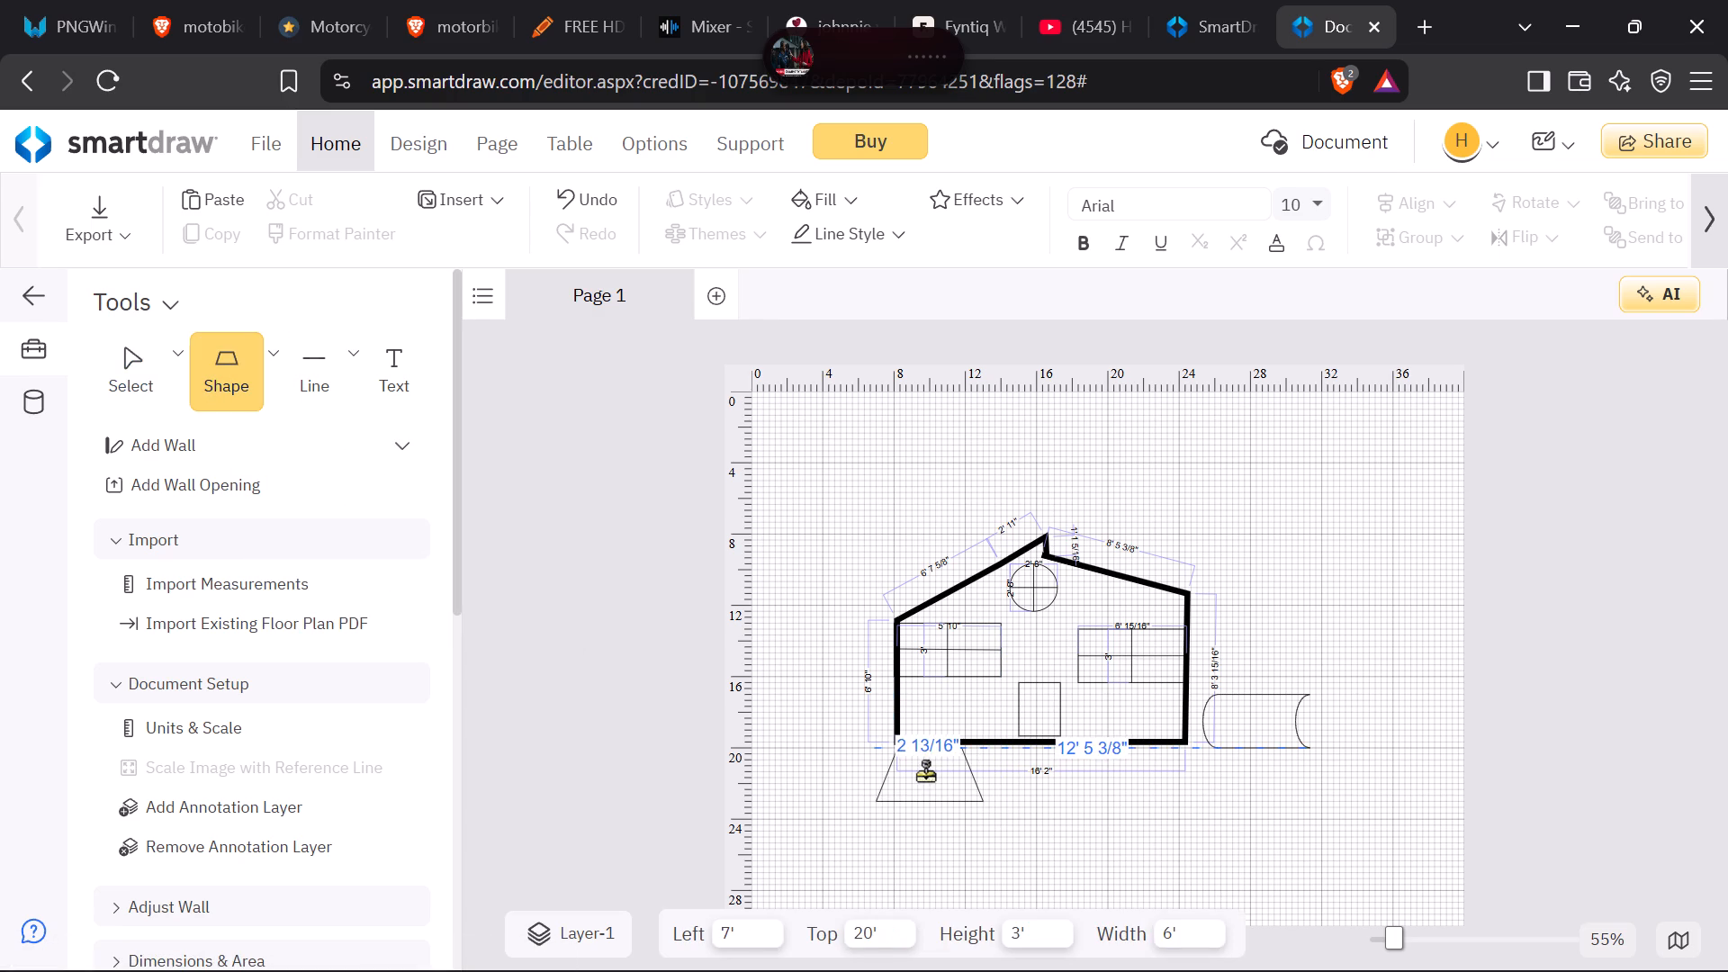
pyautogui.click(923, 775)
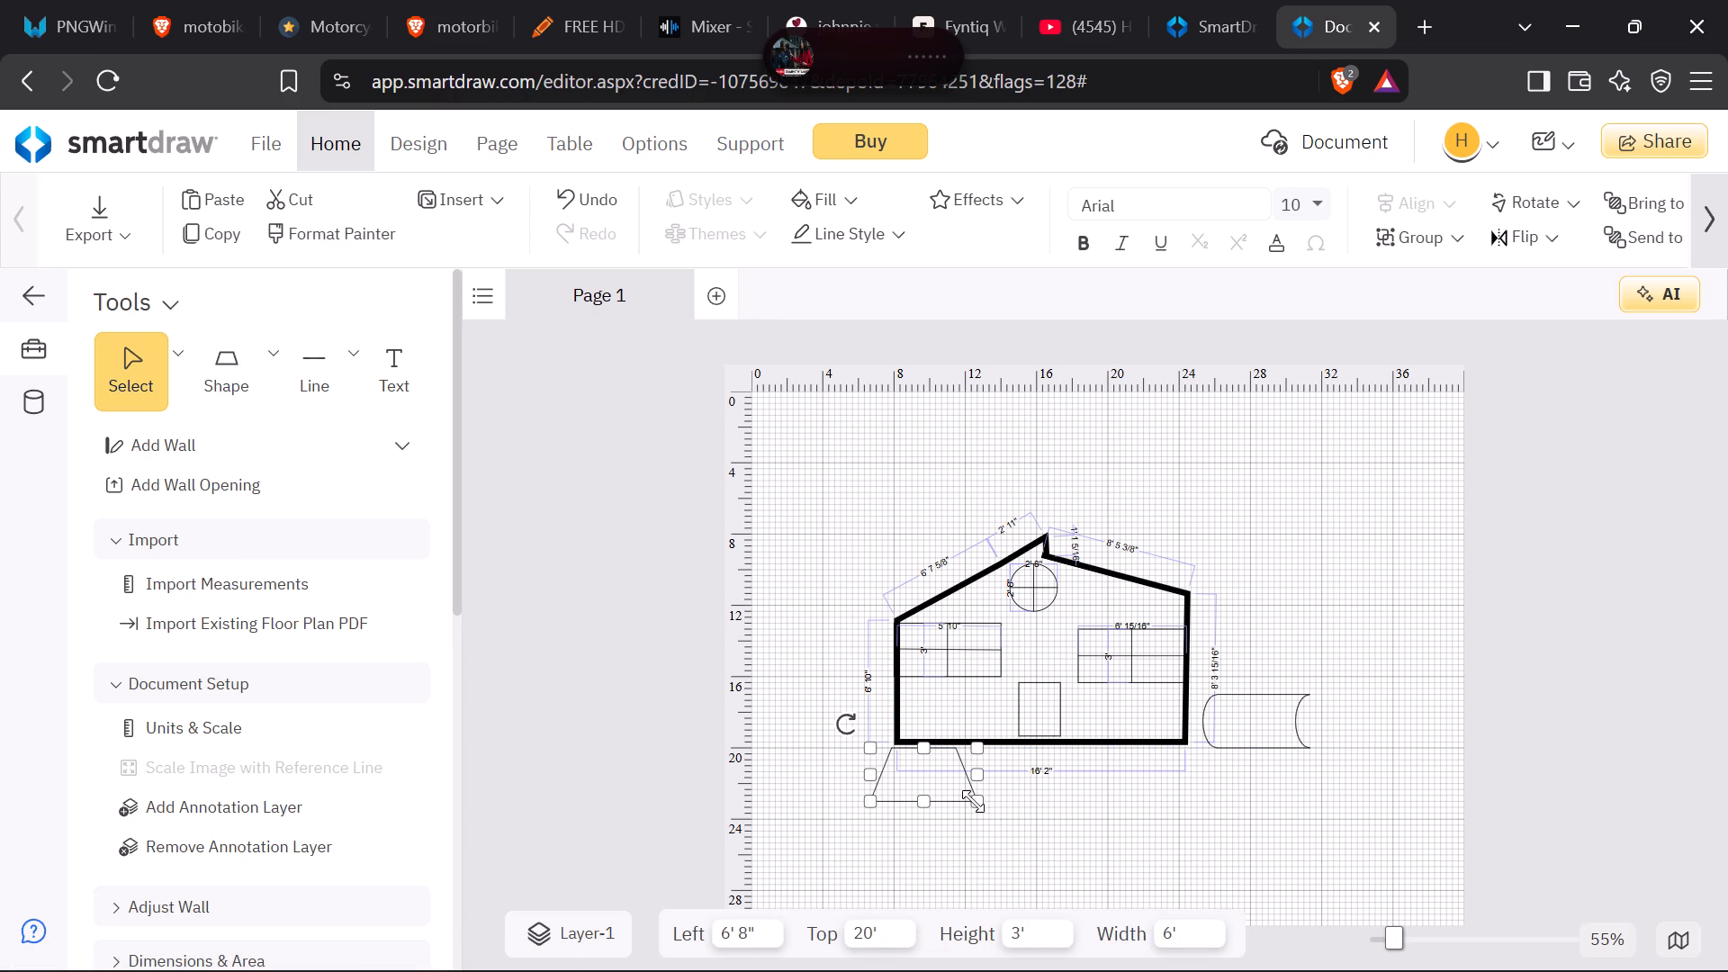
# Enlarge the trapezoid to 18' 8" wide by 5' high and fit it against the bottom wall at left 6' 10", top 19' 8".
pyautogui.moveTo(973, 801); pyautogui.dragTo(1207, 881)
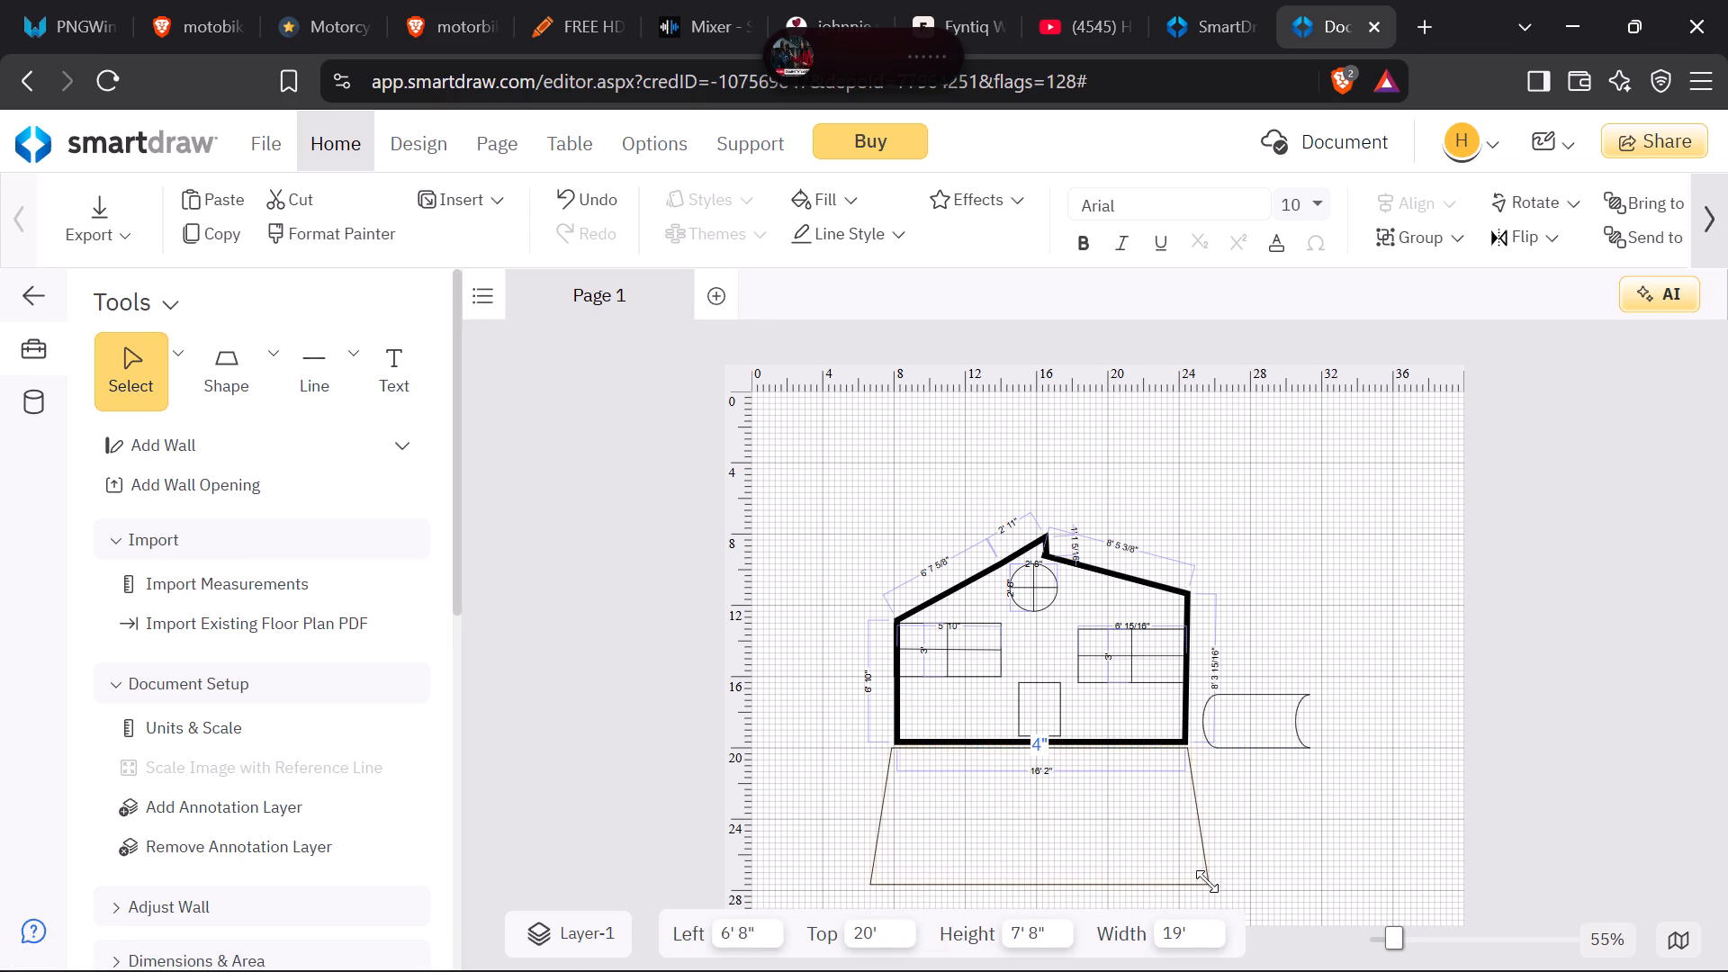
pyautogui.moveTo(1207, 881); pyautogui.dragTo(1187, 852)
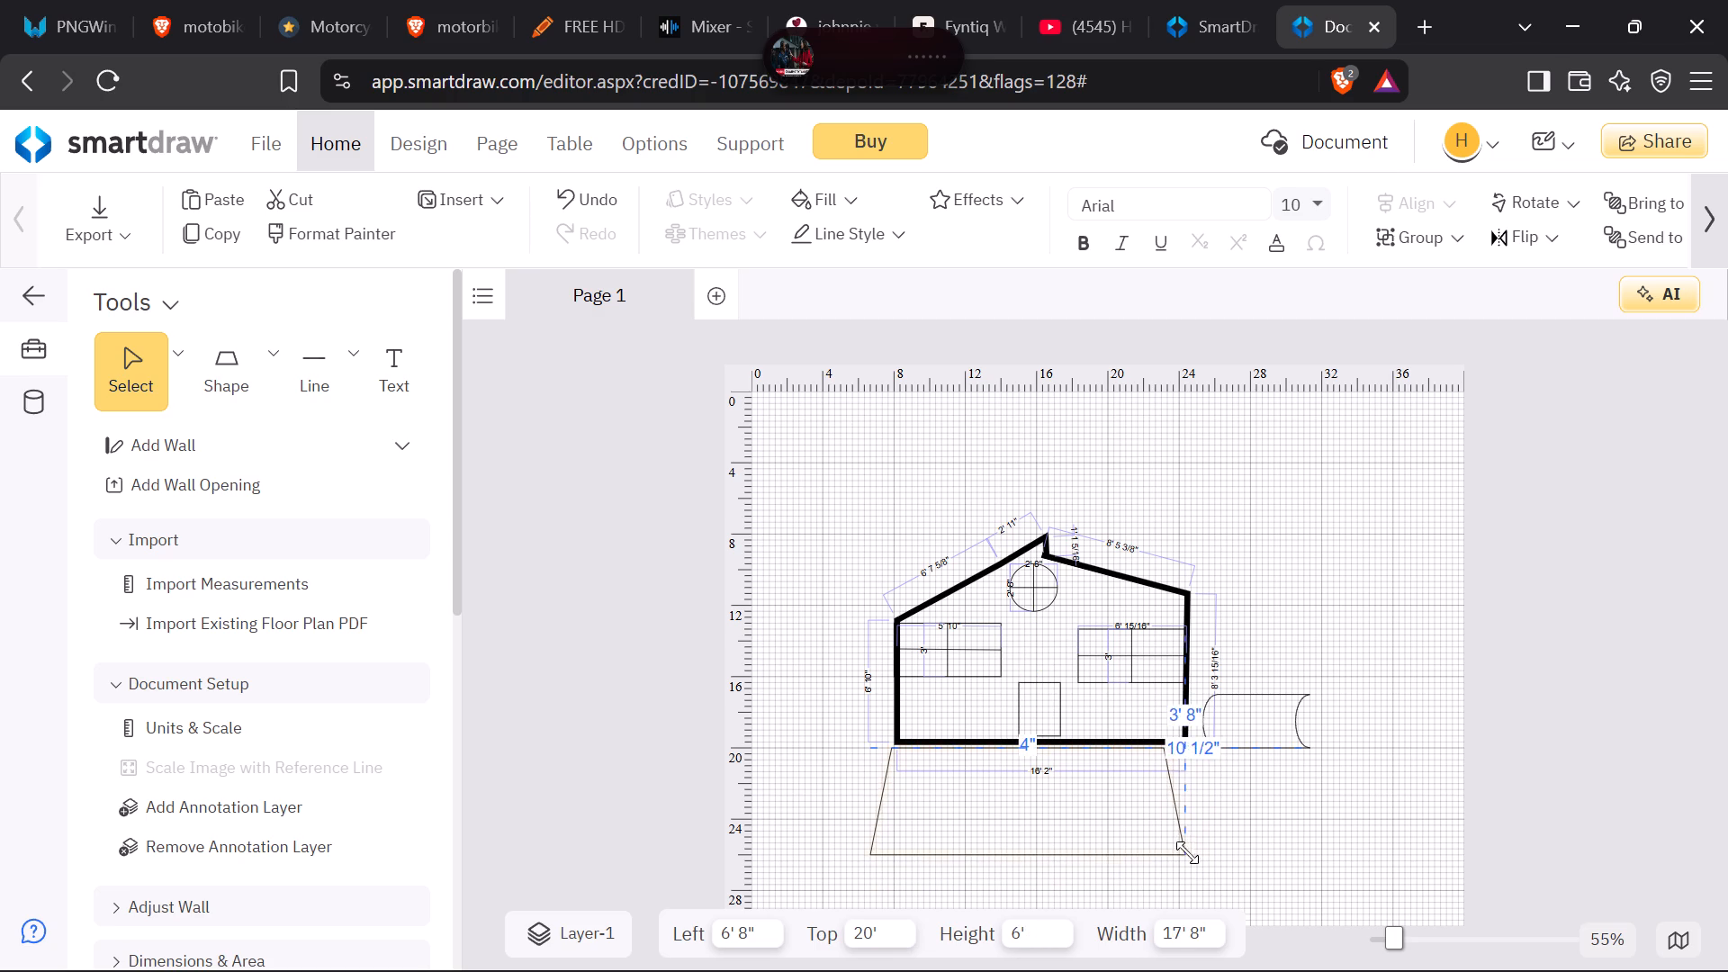
pyautogui.moveTo(1187, 852); pyautogui.dragTo(1200, 816)
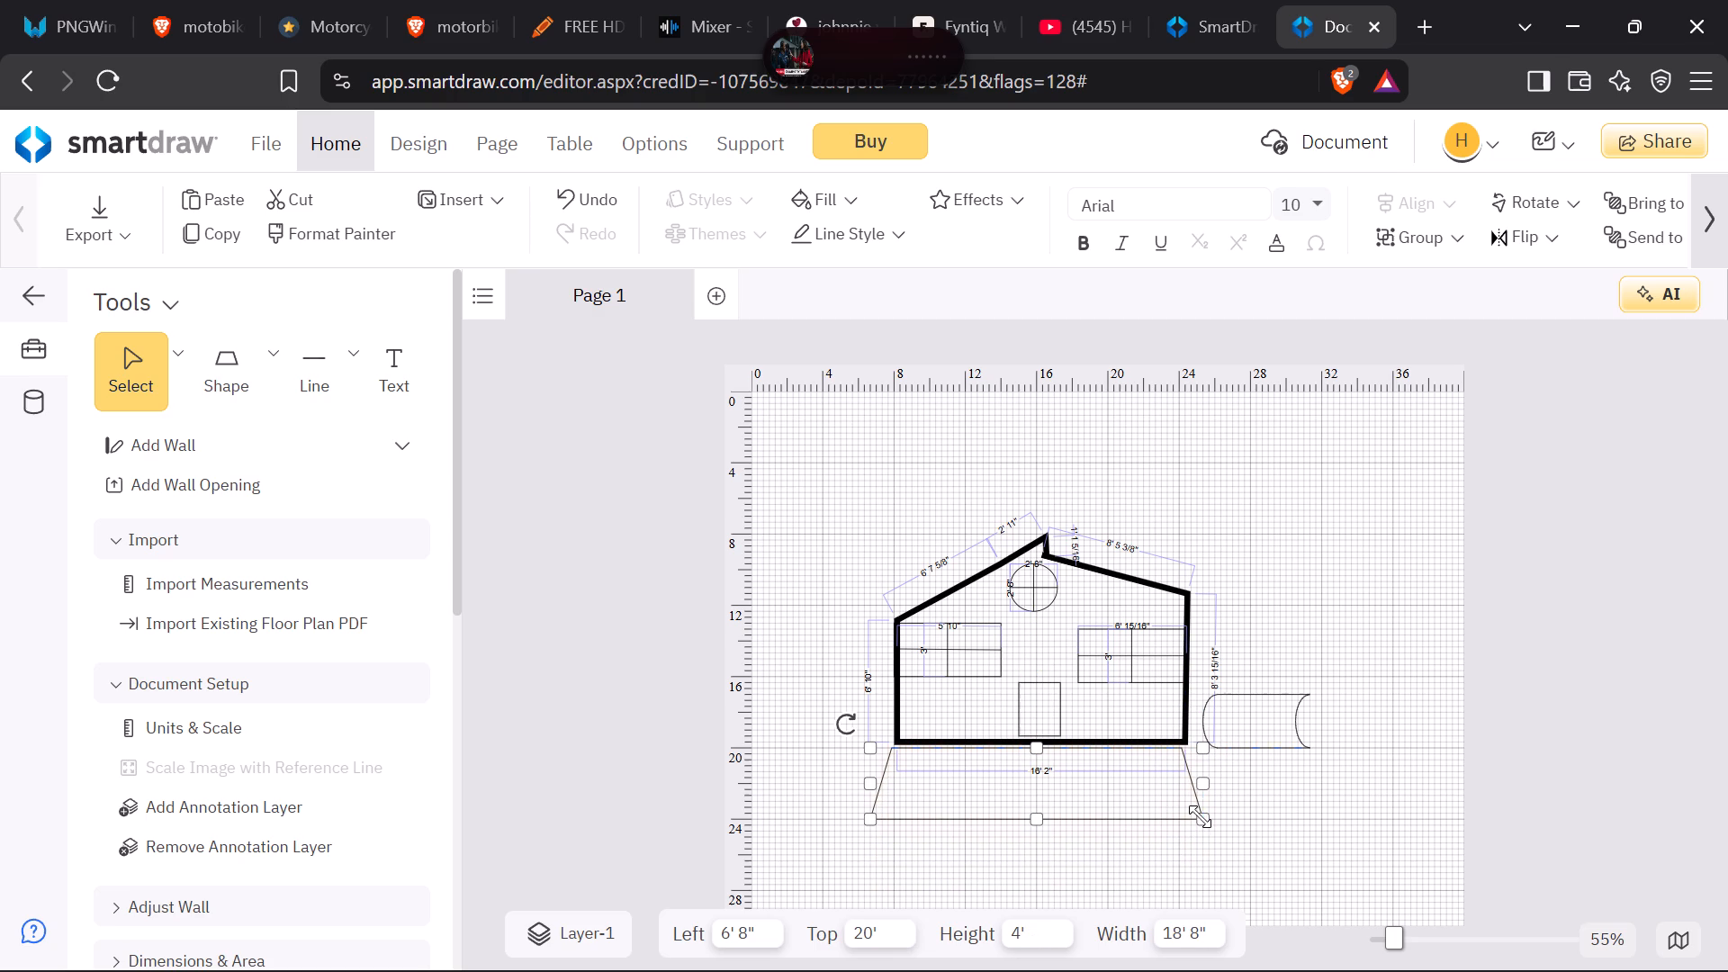
pyautogui.moveTo(1034, 744); pyautogui.dragTo(1036, 735)
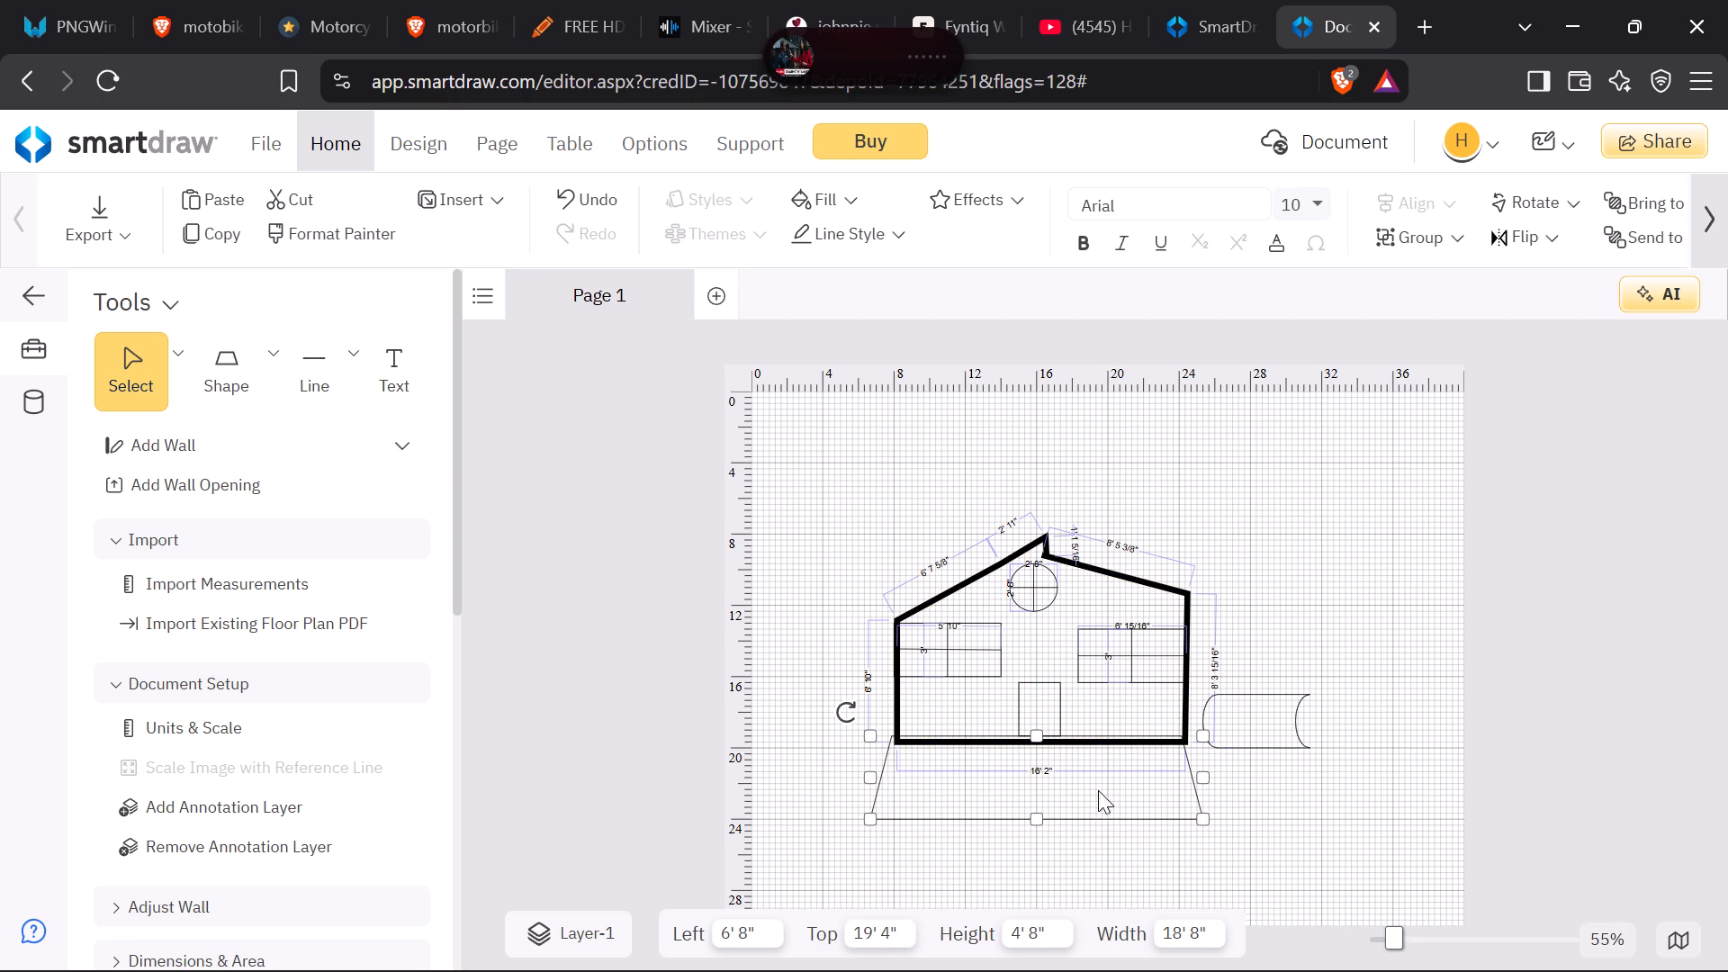
pyautogui.click(1040, 820)
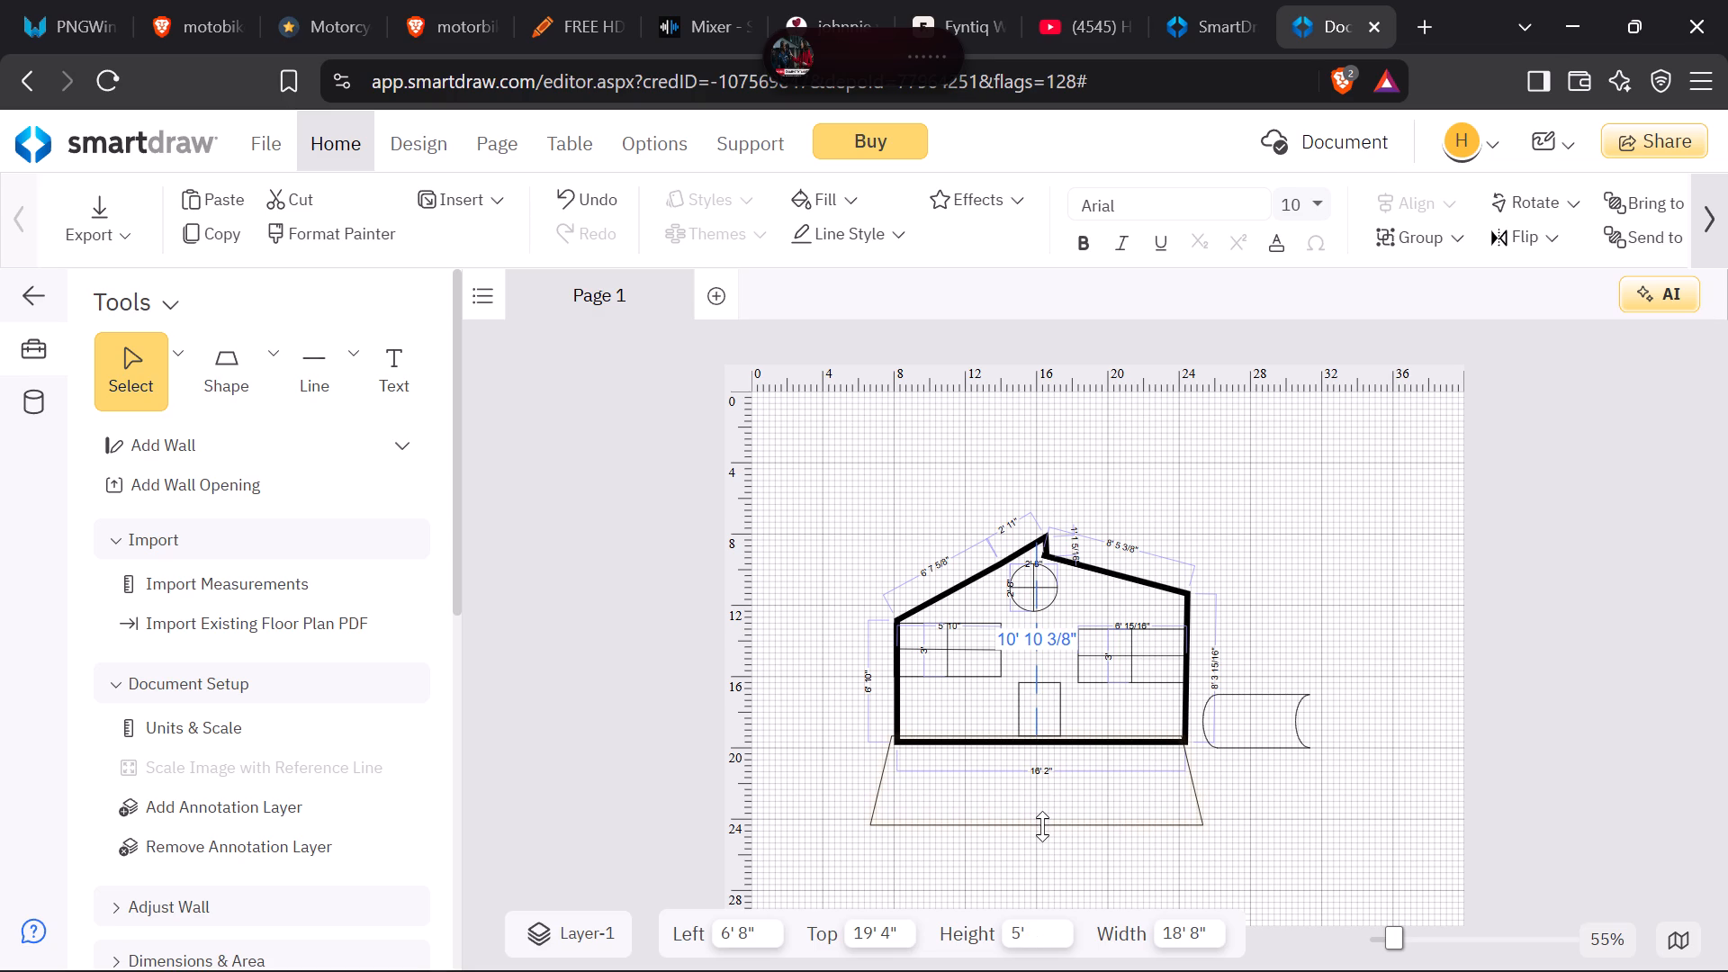
pyautogui.click(1027, 733)
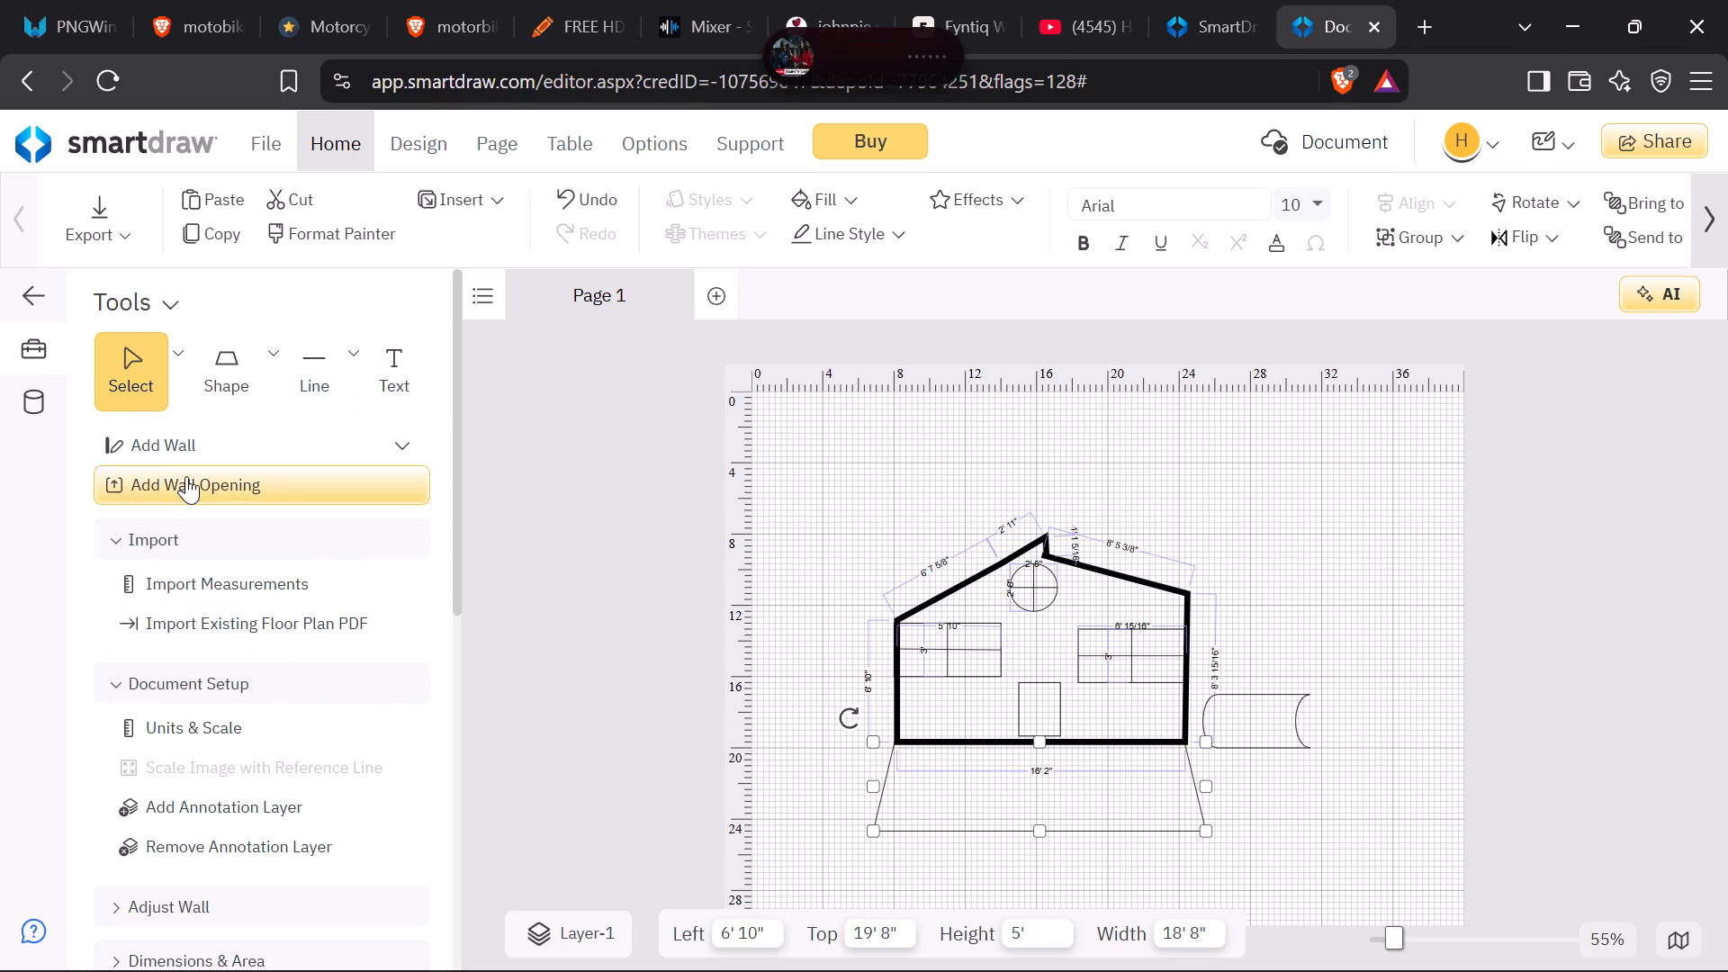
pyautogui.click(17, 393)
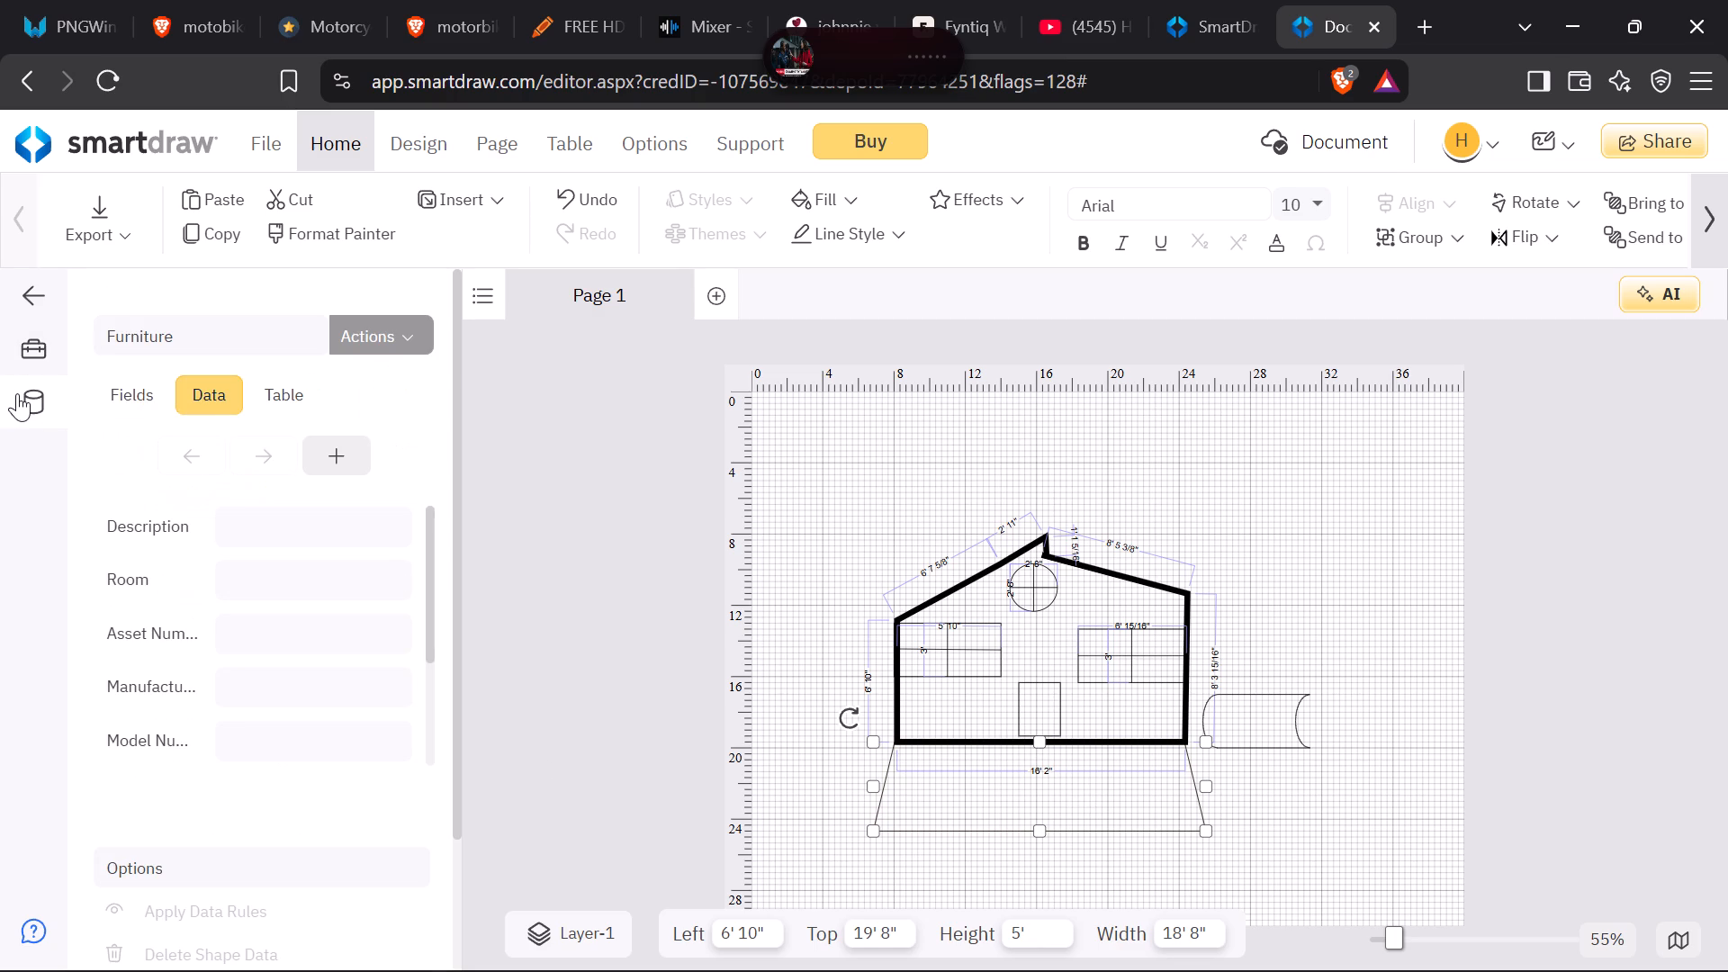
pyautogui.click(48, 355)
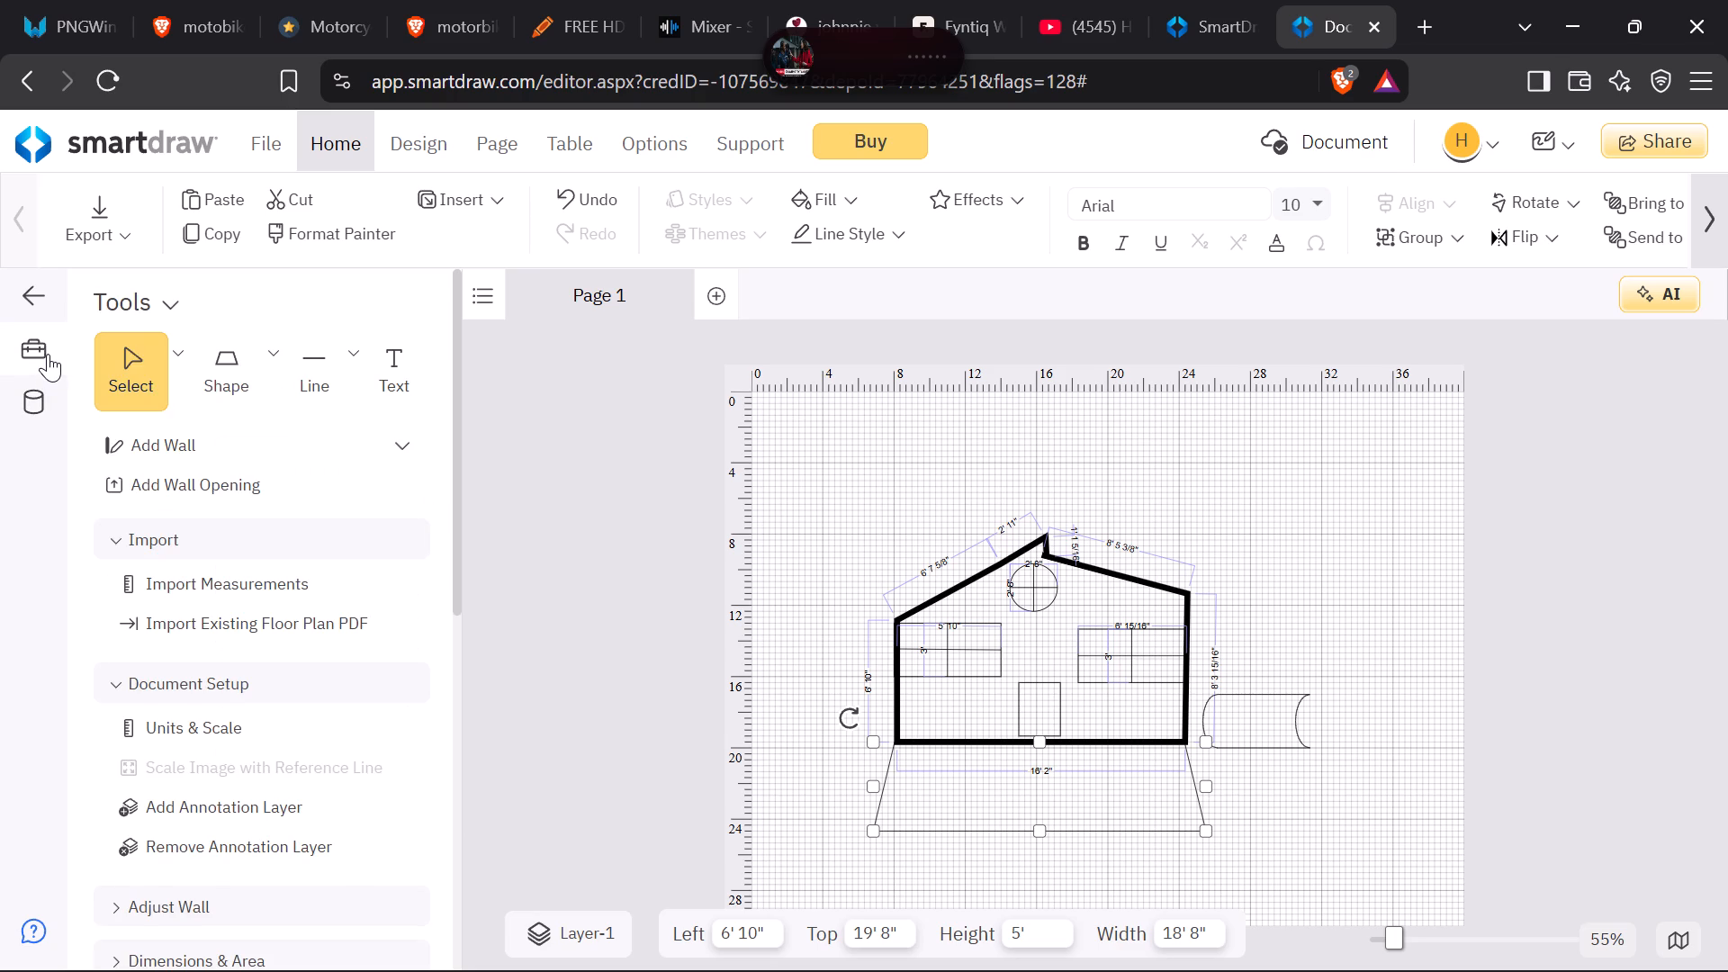
# Delete the stray shape with curved ends beside the house's right wall.
pyautogui.click(1291, 816)
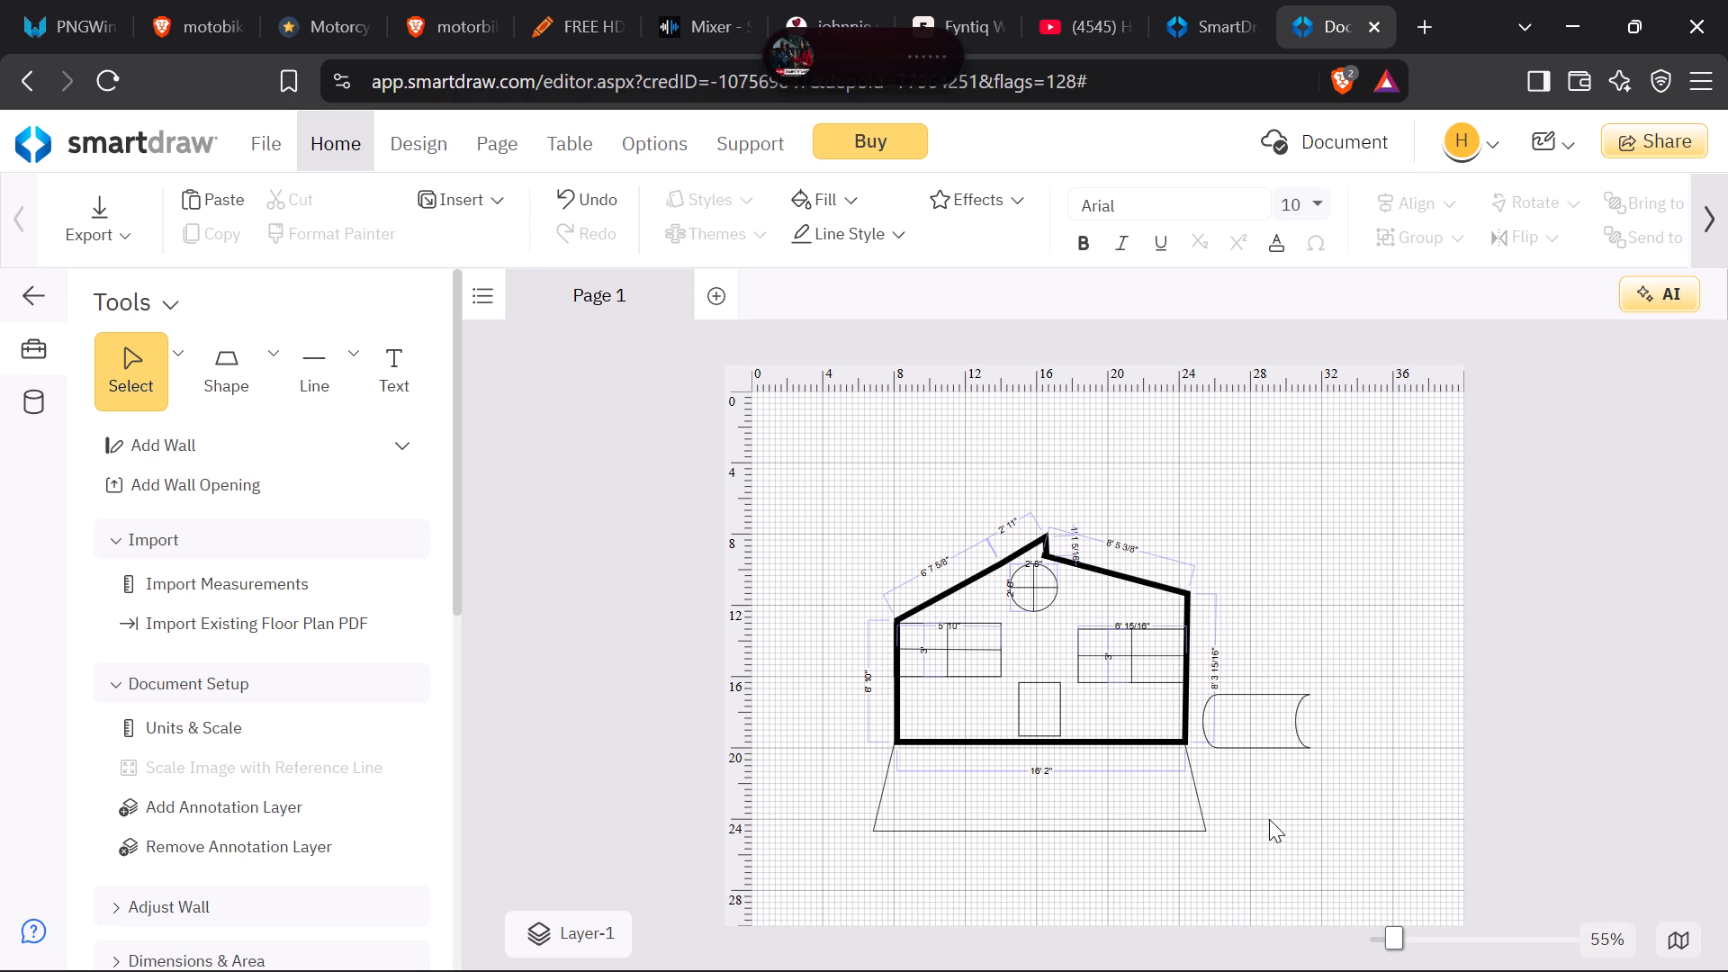
pyautogui.click(1281, 744)
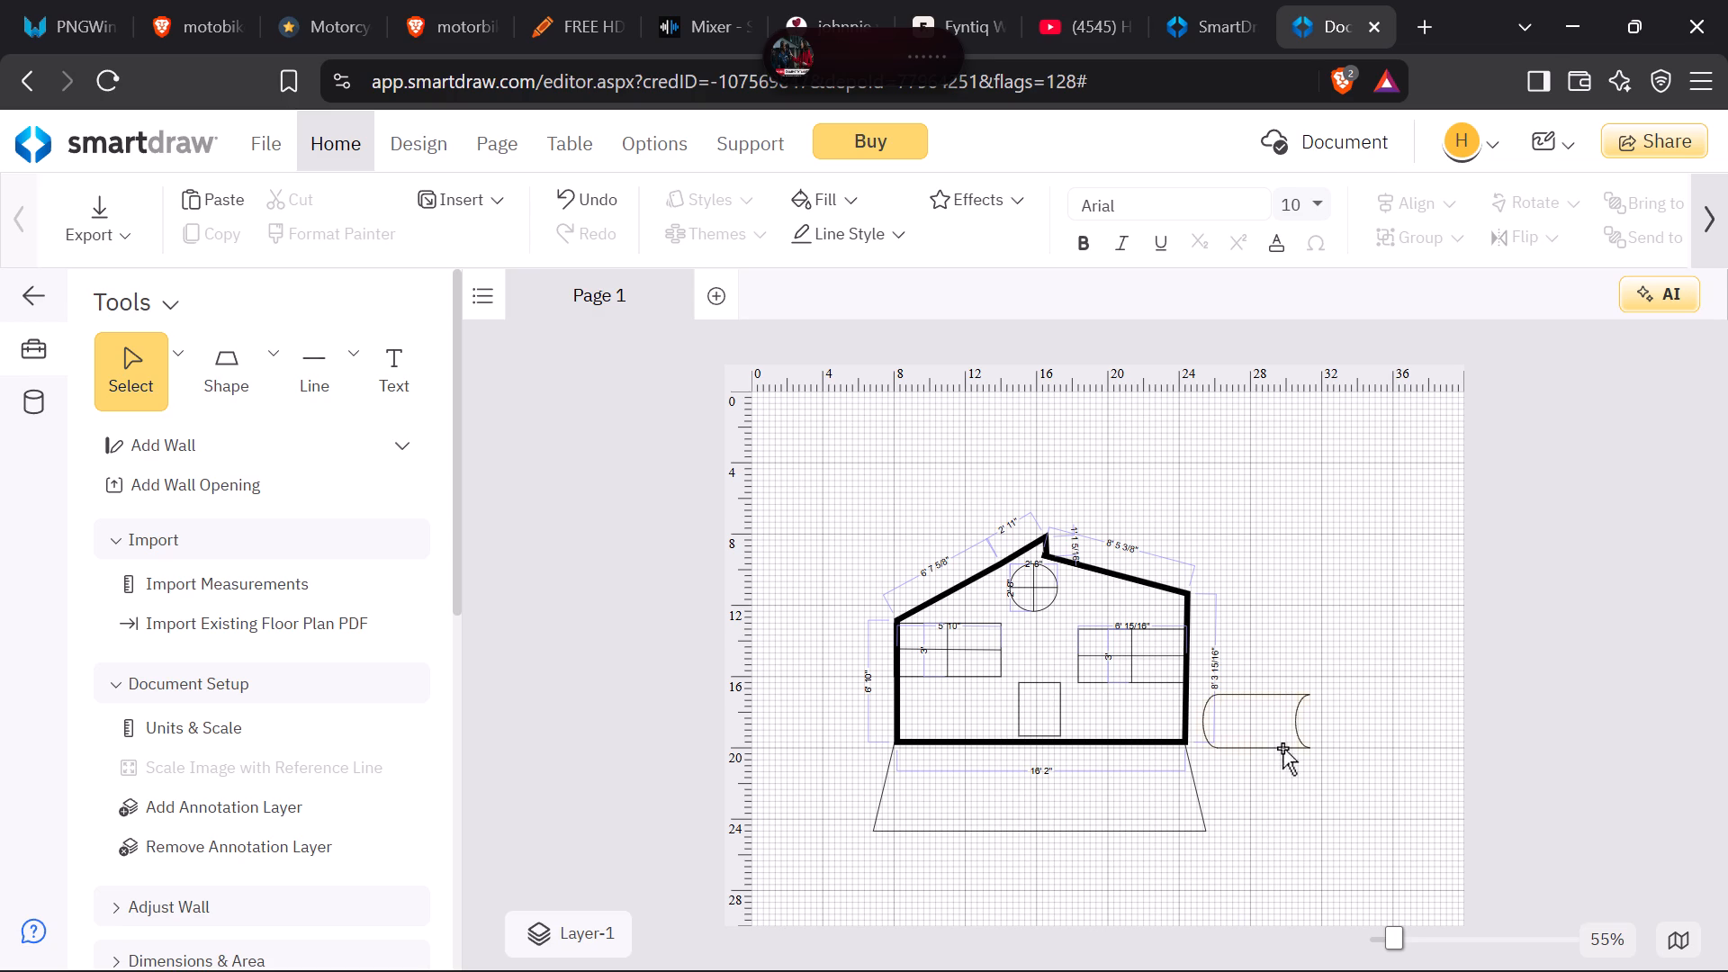
pyautogui.click(1282, 748)
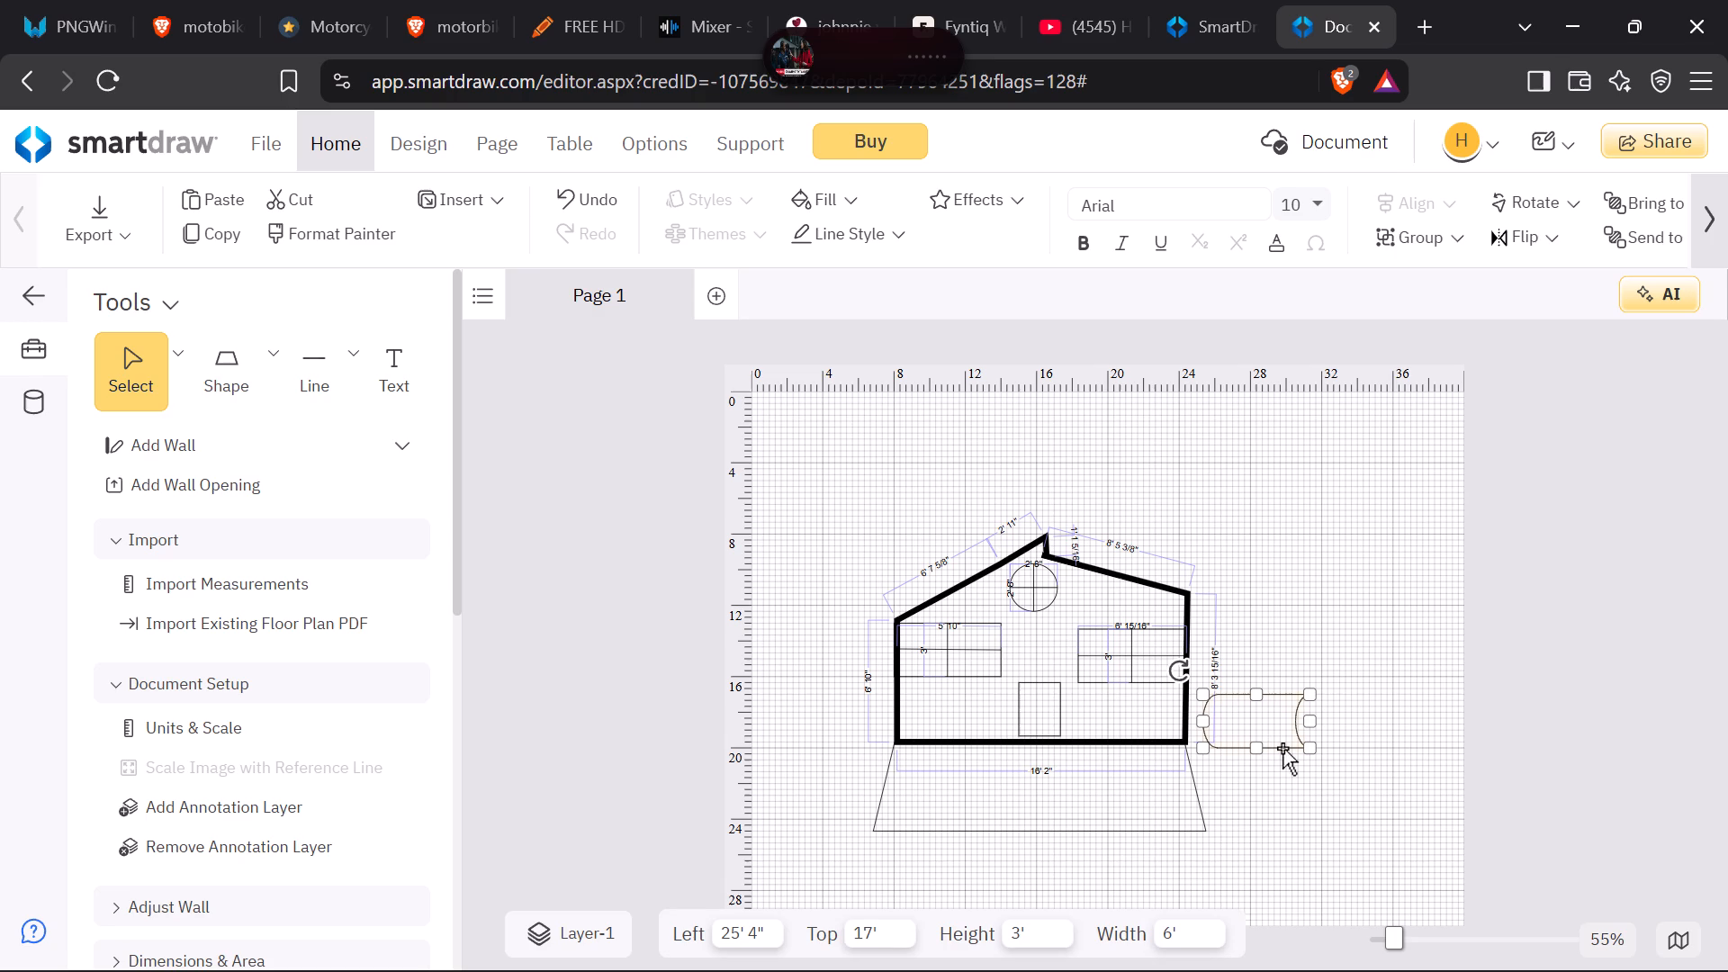
pyautogui.press('Delete')
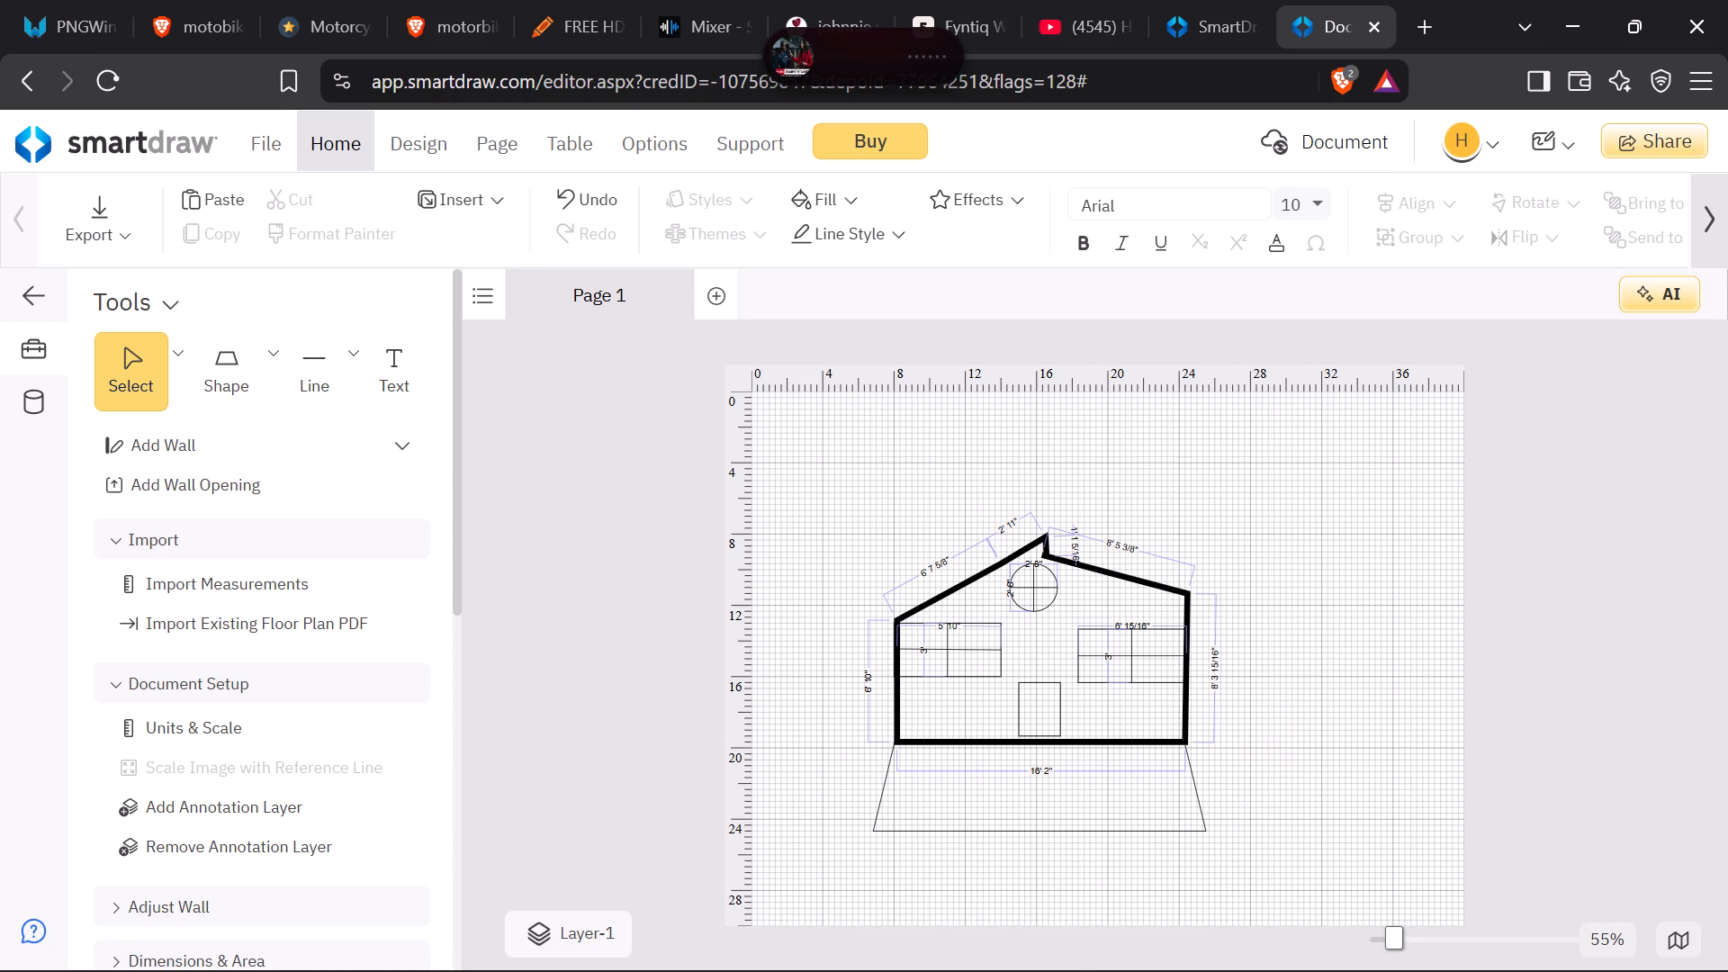
pyautogui.click(1253, 735)
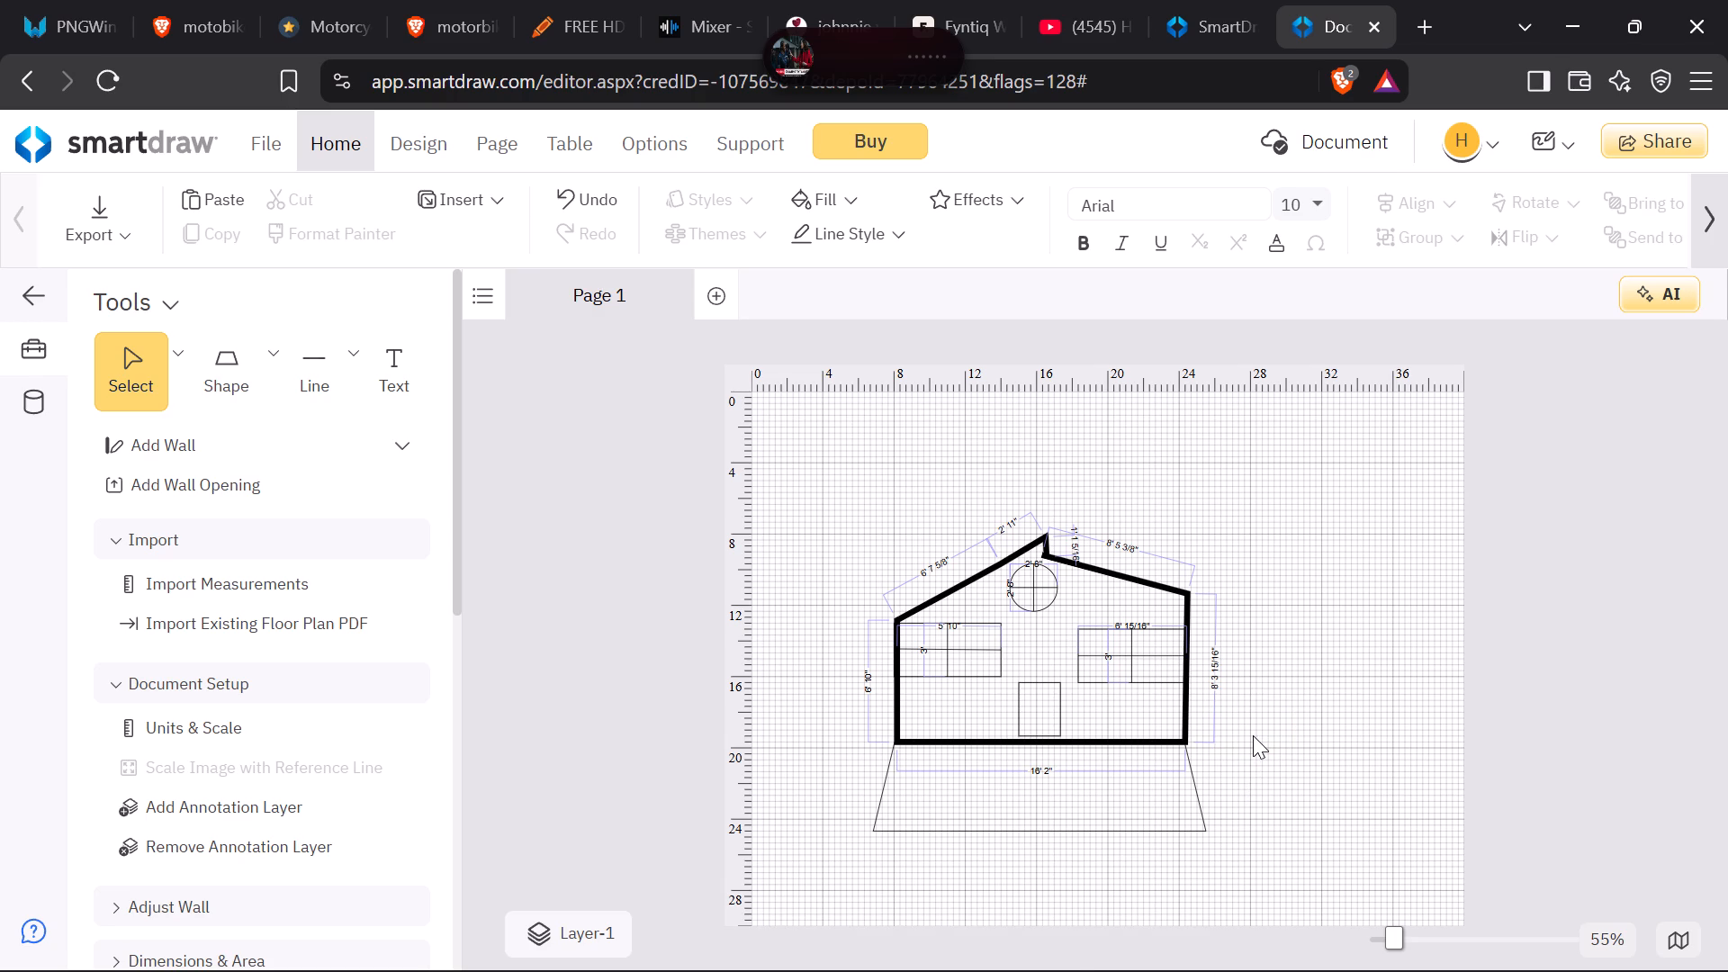
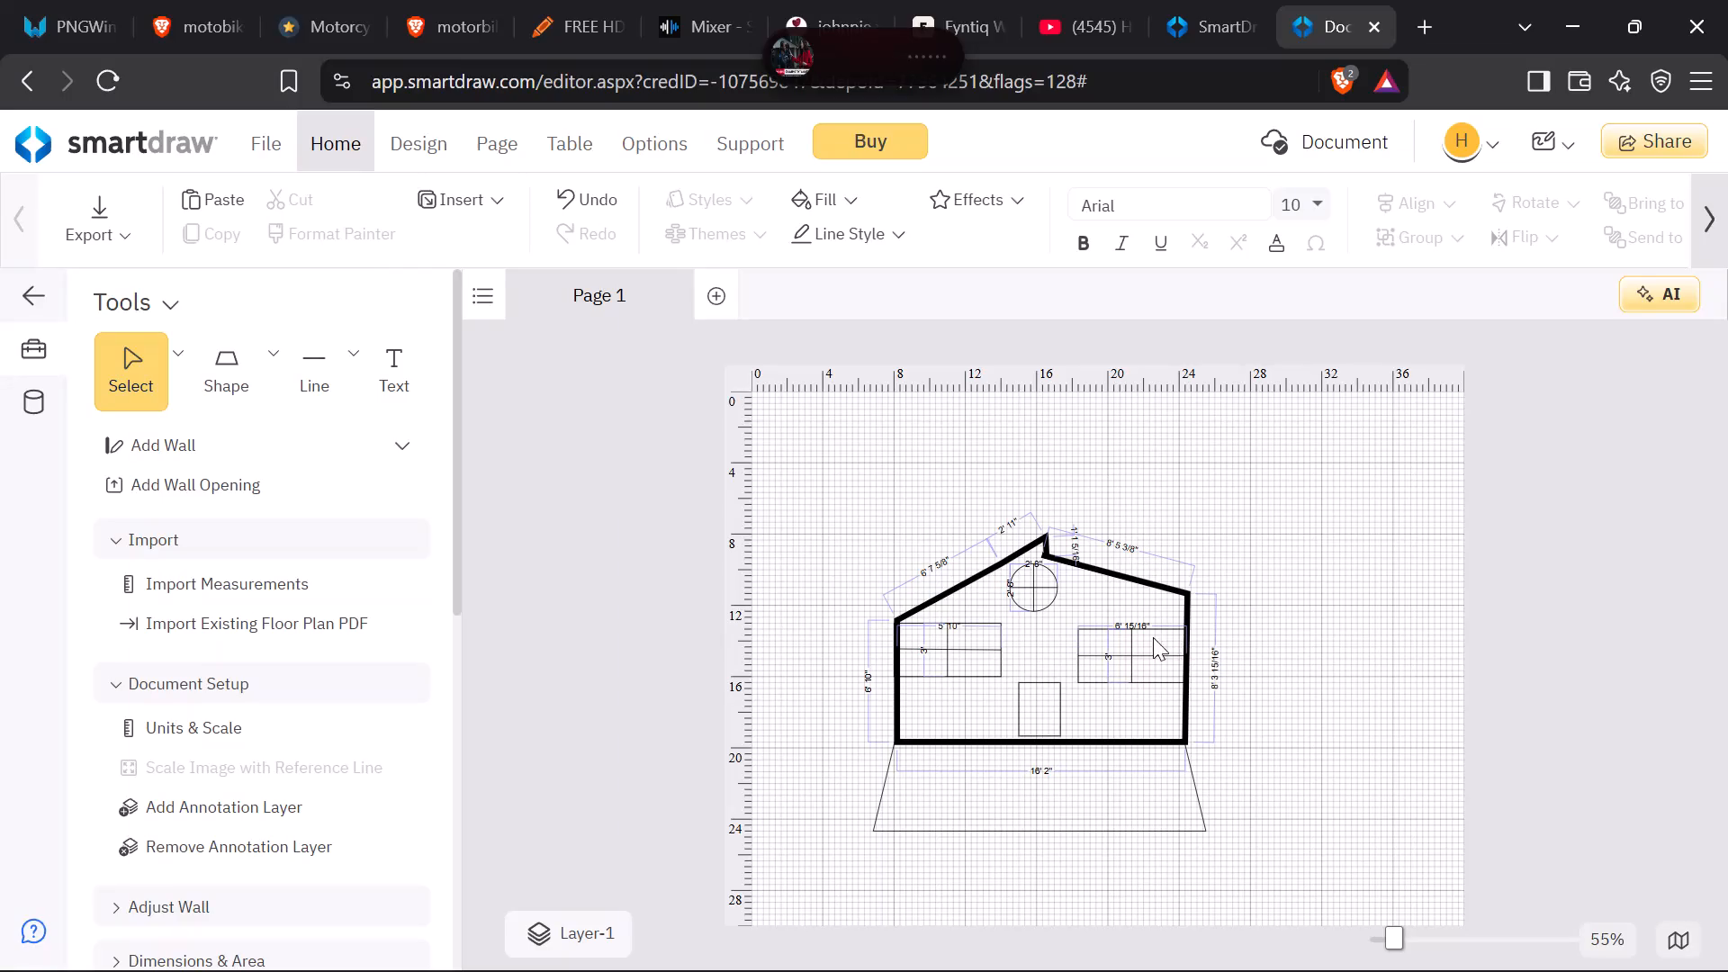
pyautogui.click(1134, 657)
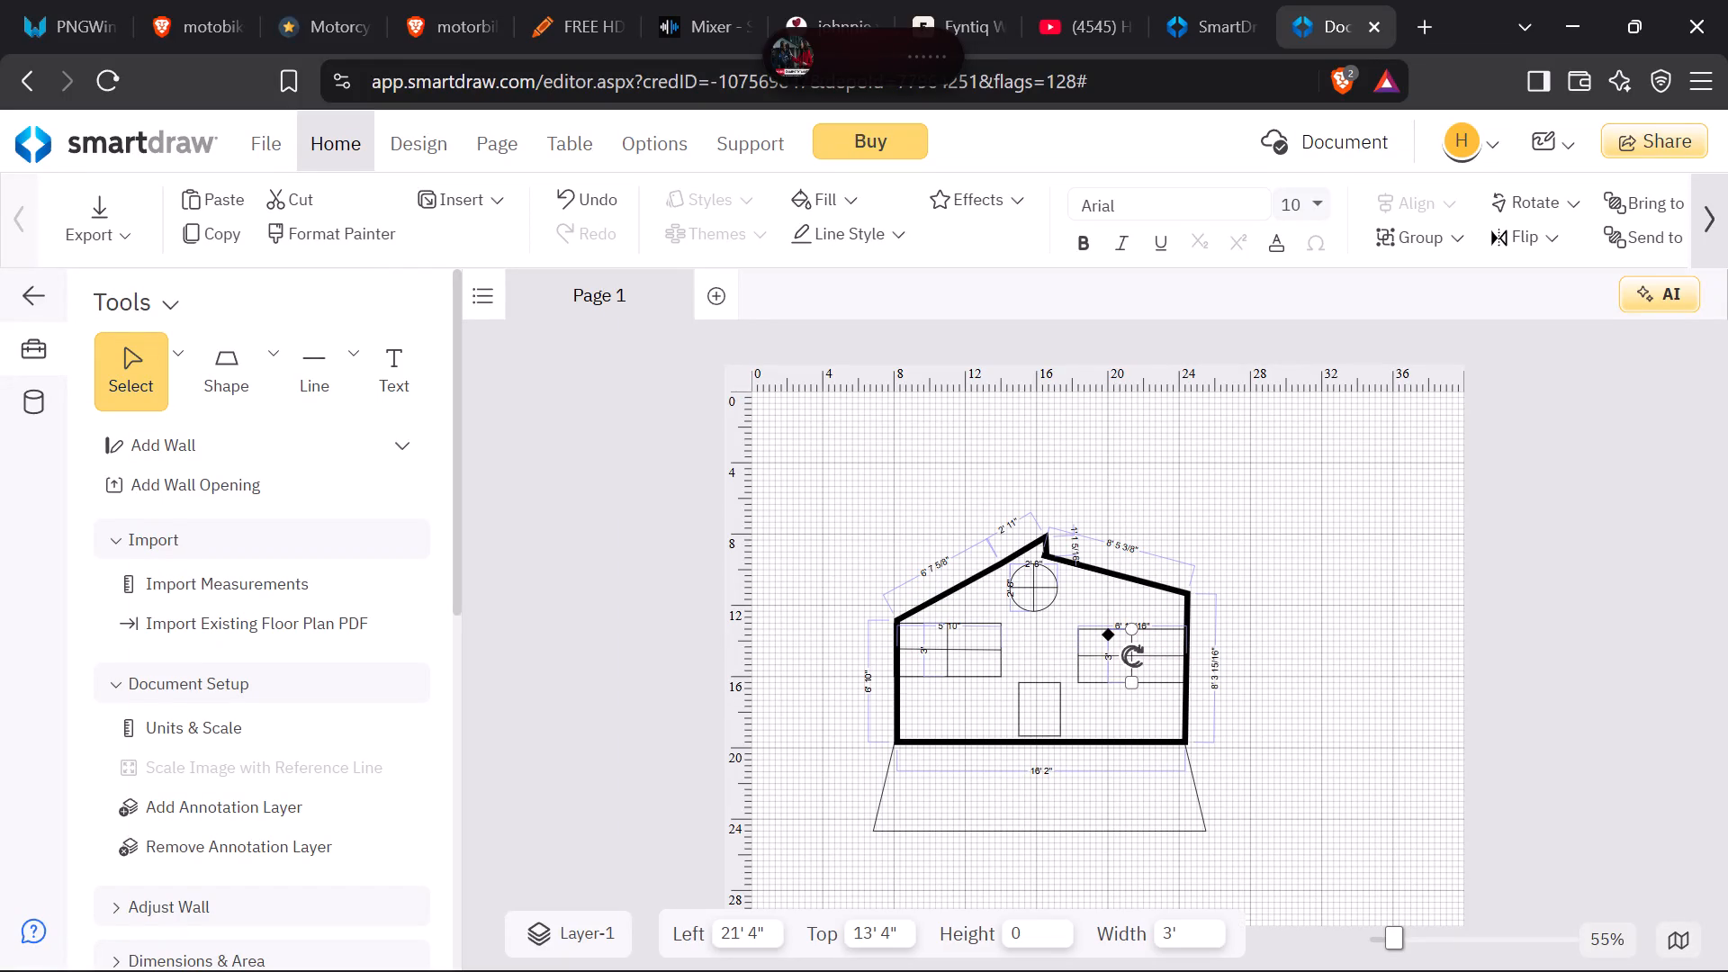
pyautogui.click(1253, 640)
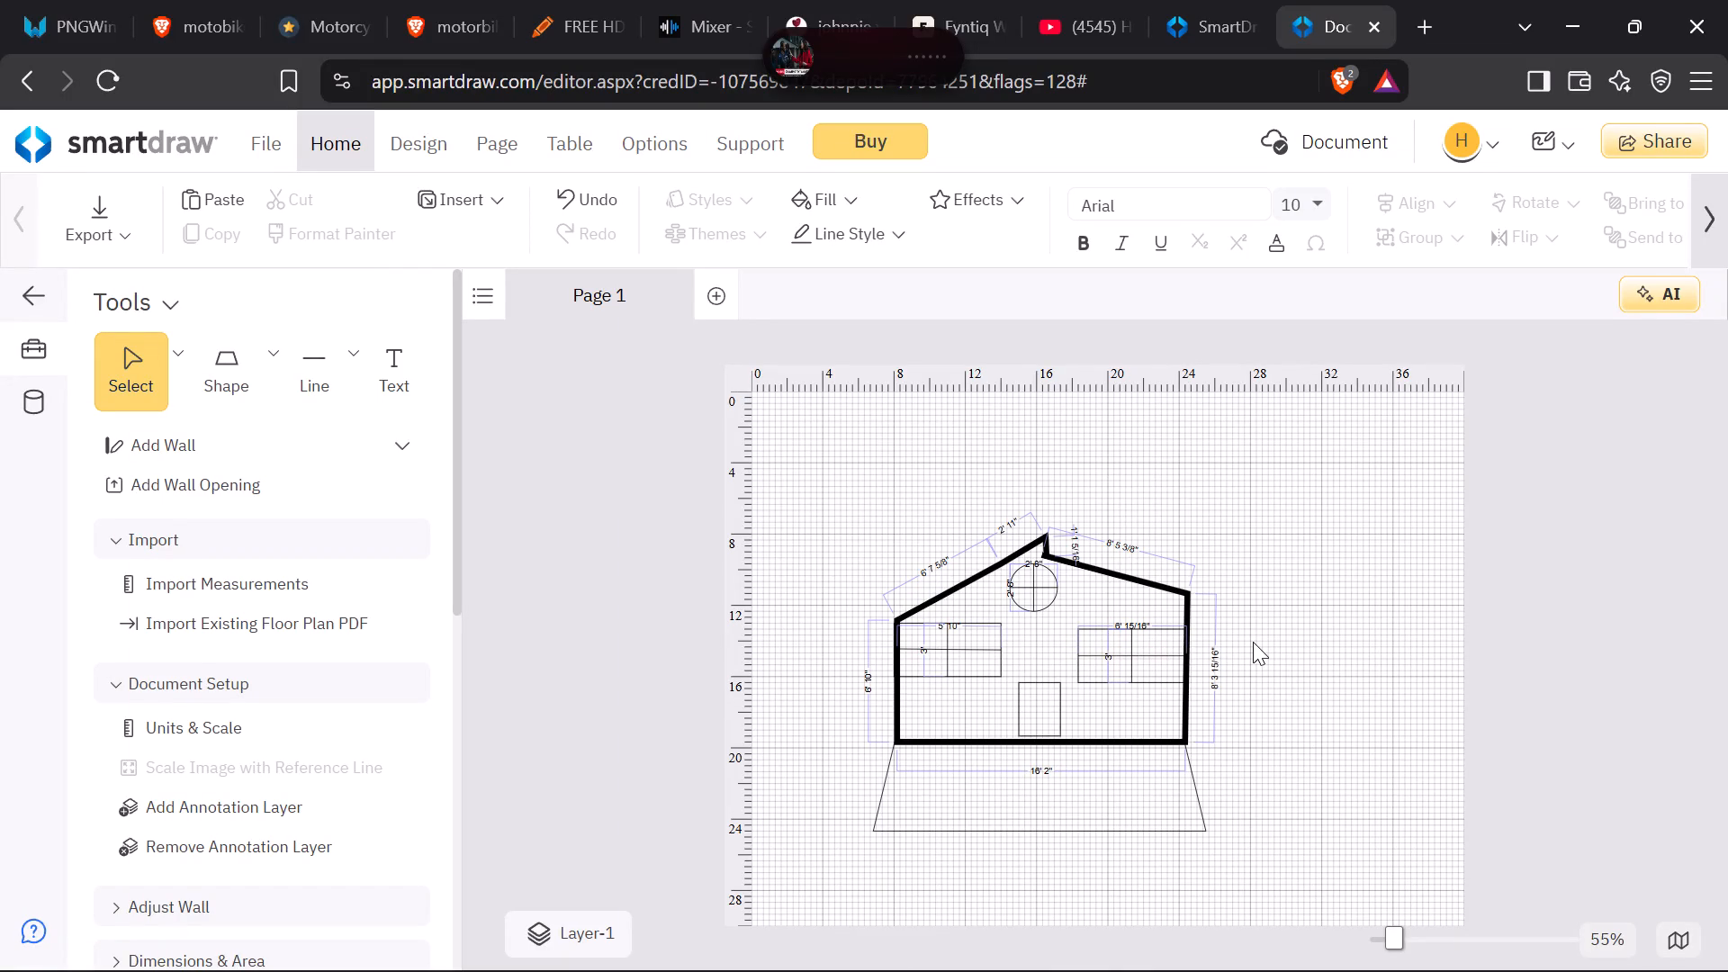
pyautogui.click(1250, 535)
# Examine the Furniture shape data set, covering its Description, Room and asset entries and its table view.
pyautogui.click(31, 396)
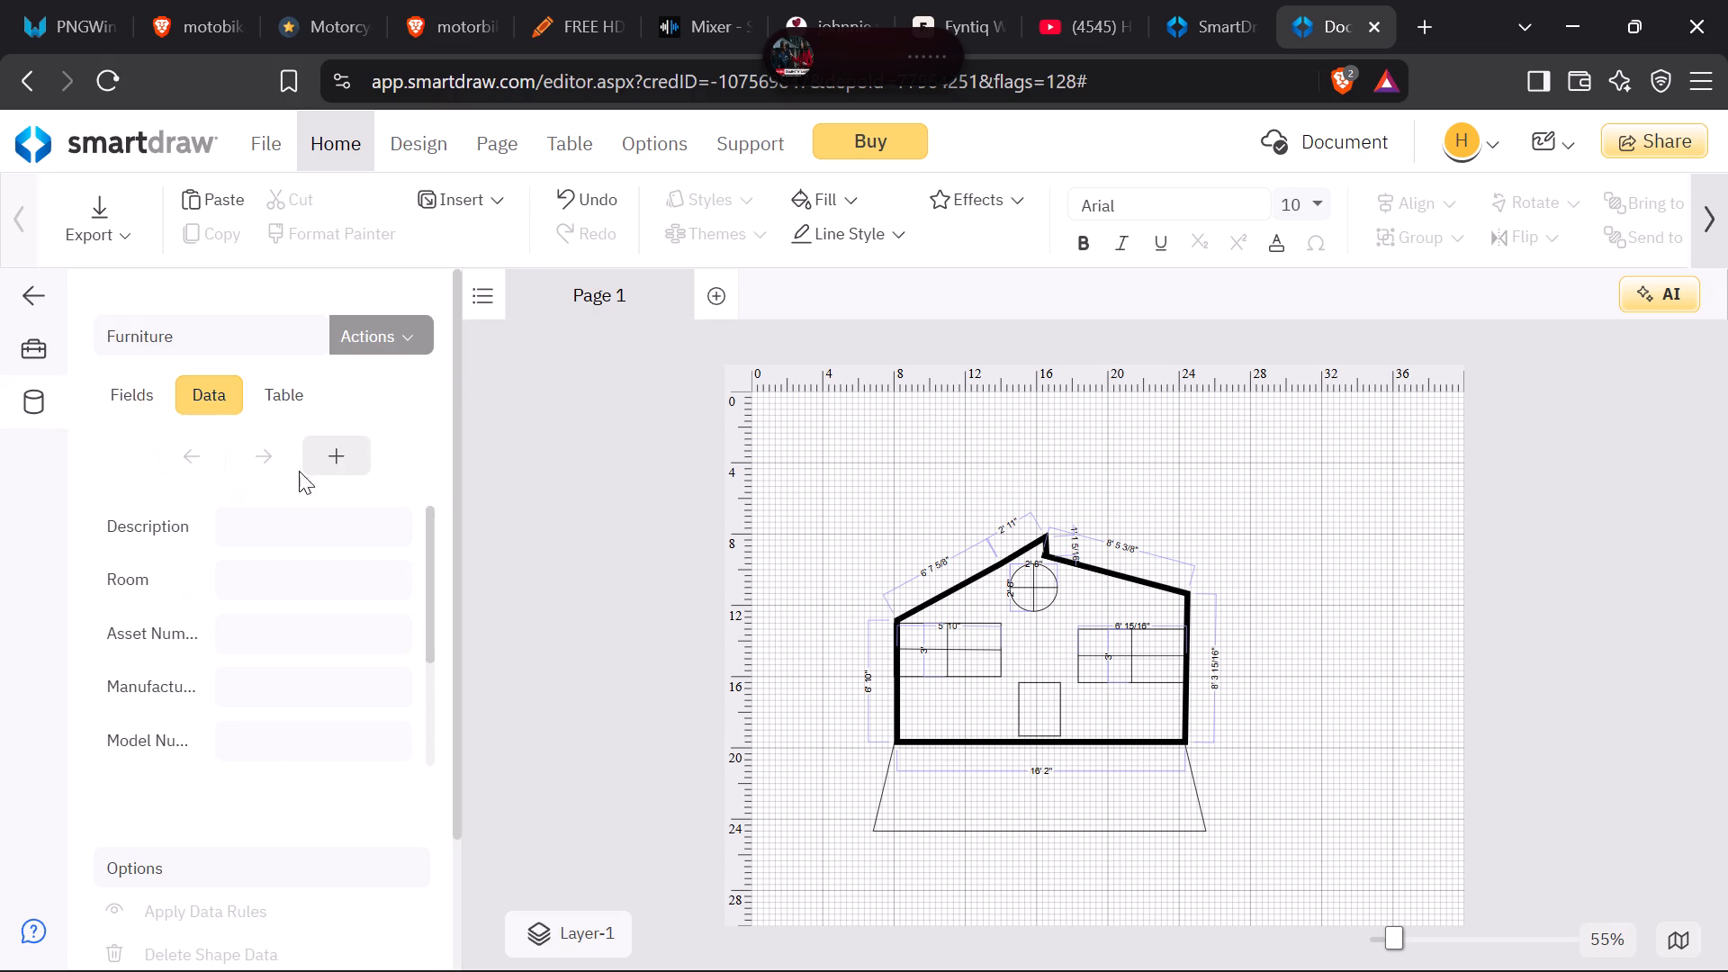
pyautogui.click(217, 572)
pyautogui.click(169, 586)
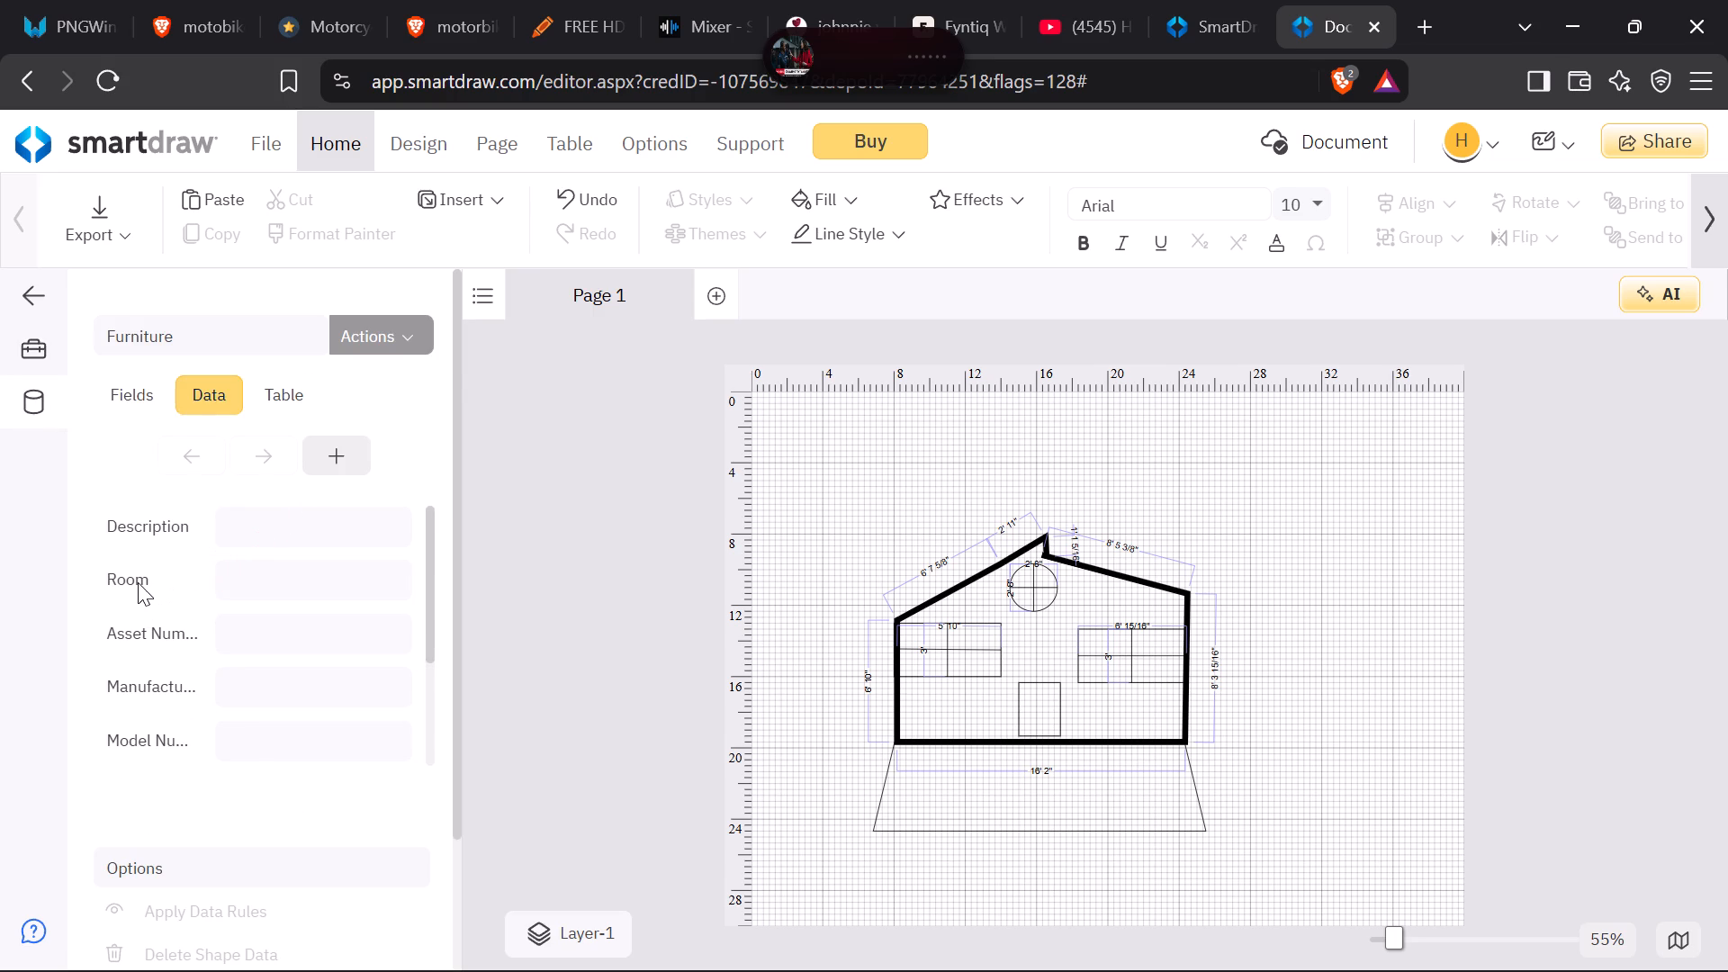
pyautogui.click(135, 580)
pyautogui.doubleClick(135, 580)
pyautogui.click(951, 634)
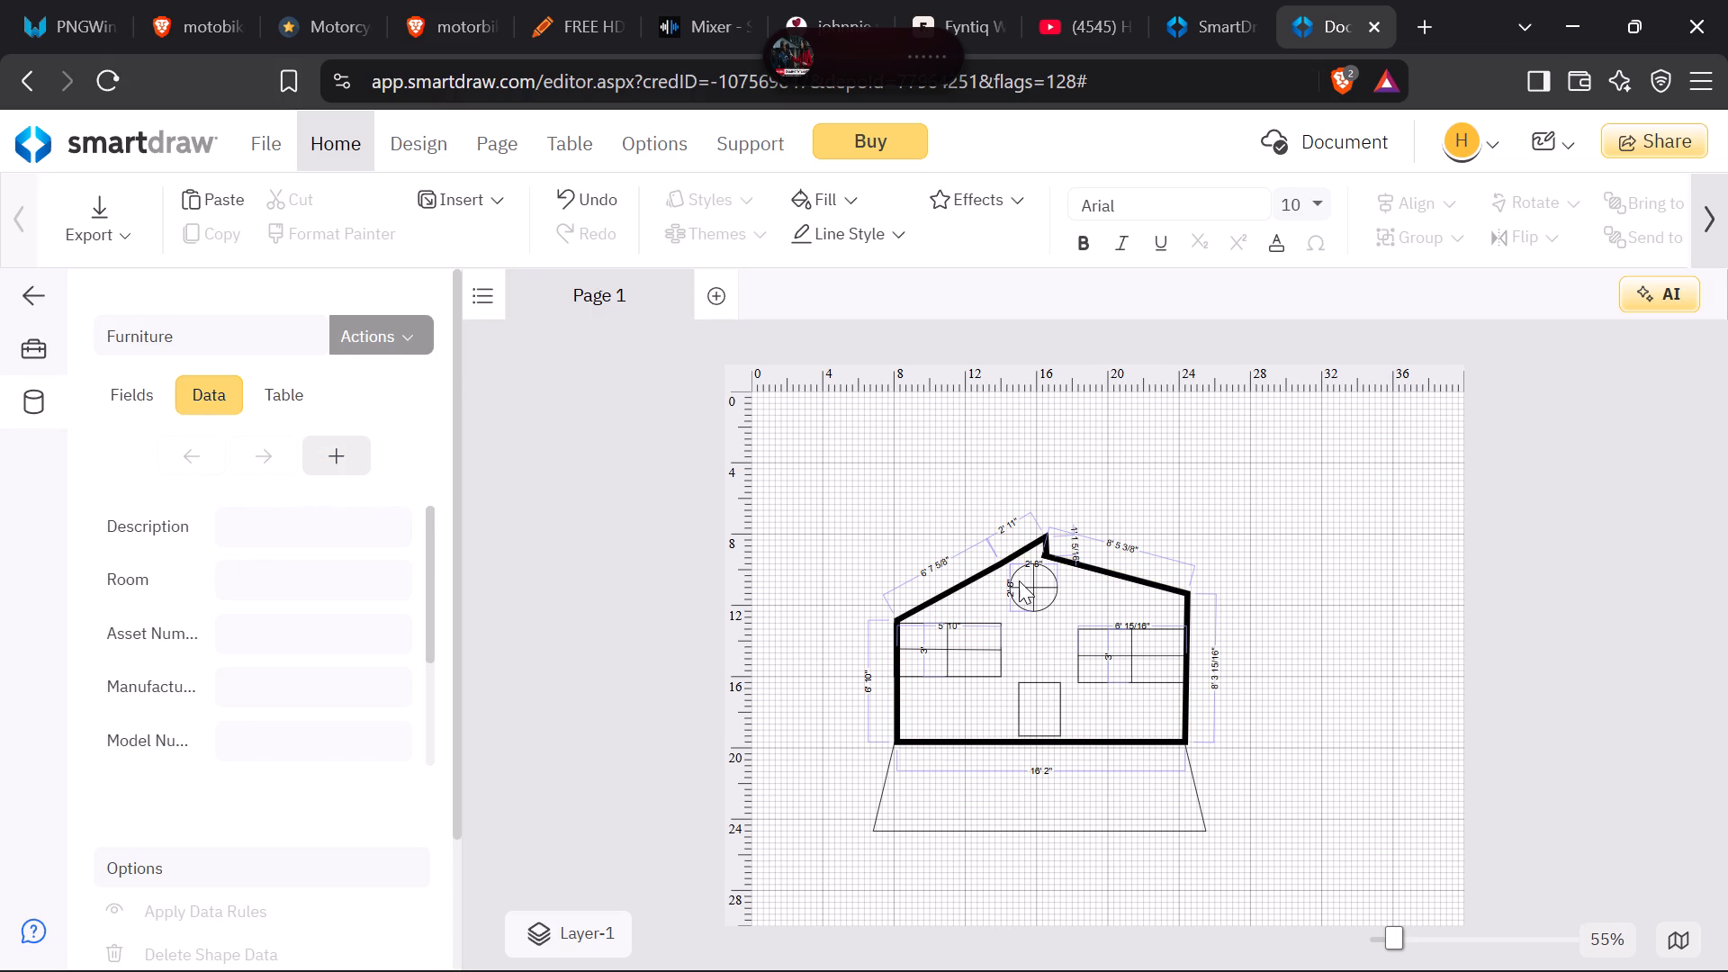
pyautogui.click(1019, 580)
pyautogui.click(242, 531)
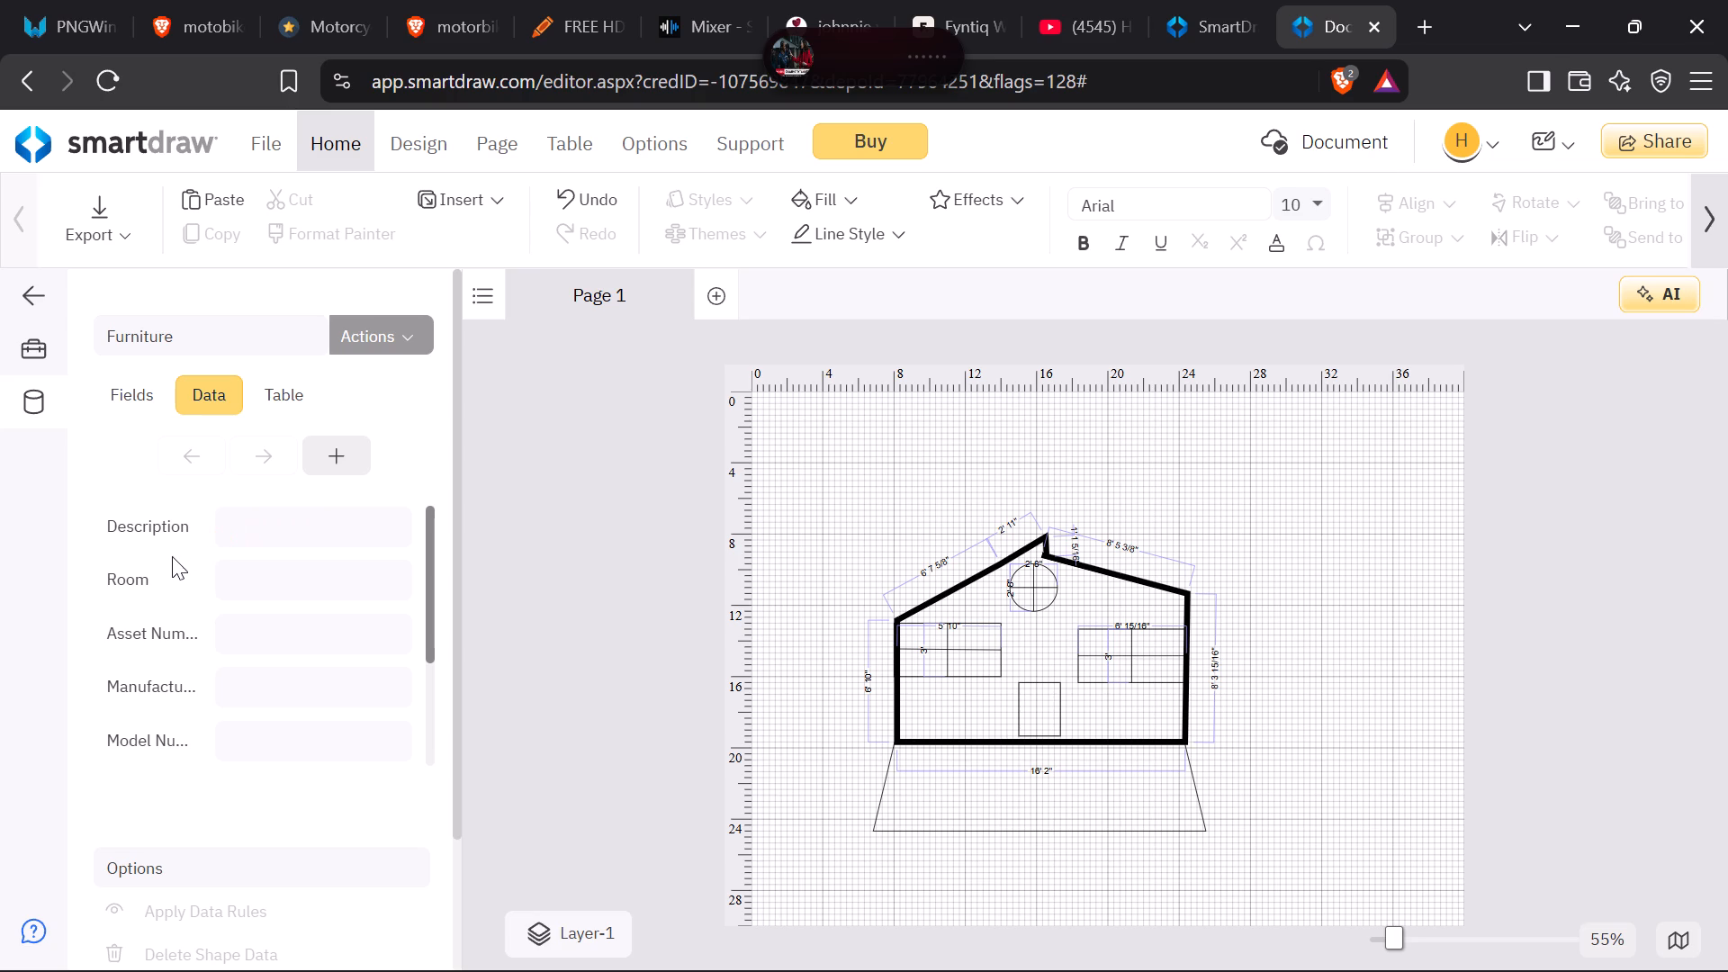
pyautogui.click(172, 556)
pyautogui.click(171, 583)
pyautogui.click(211, 661)
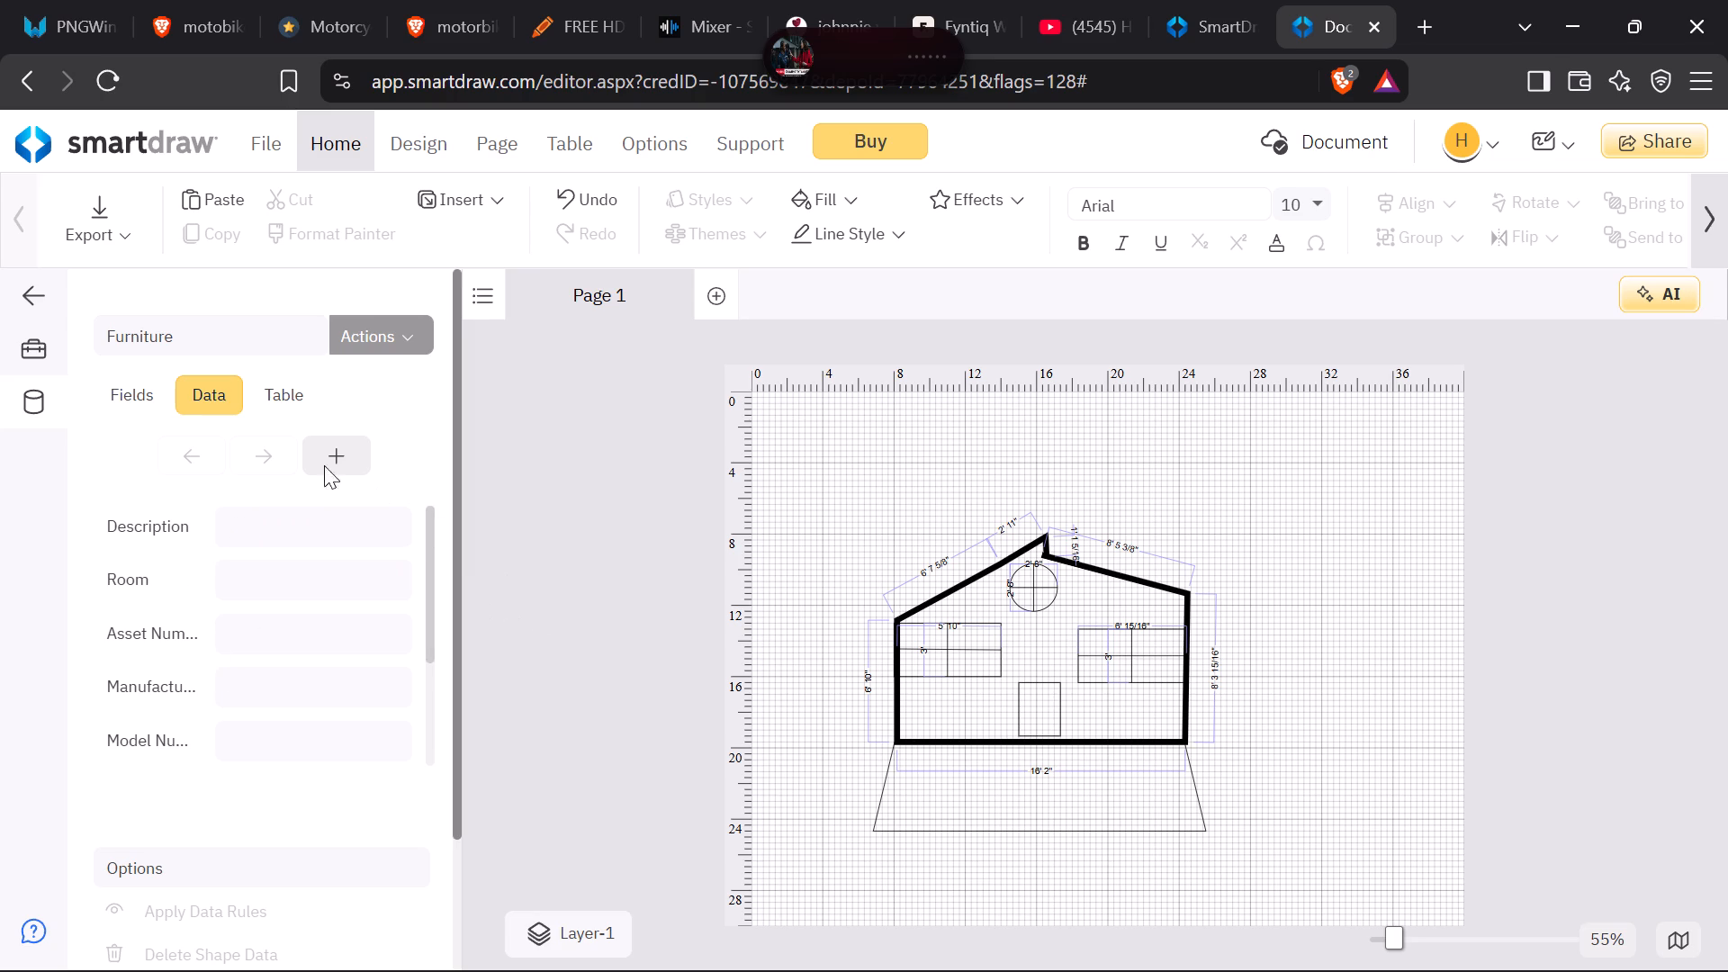
pyautogui.click(300, 407)
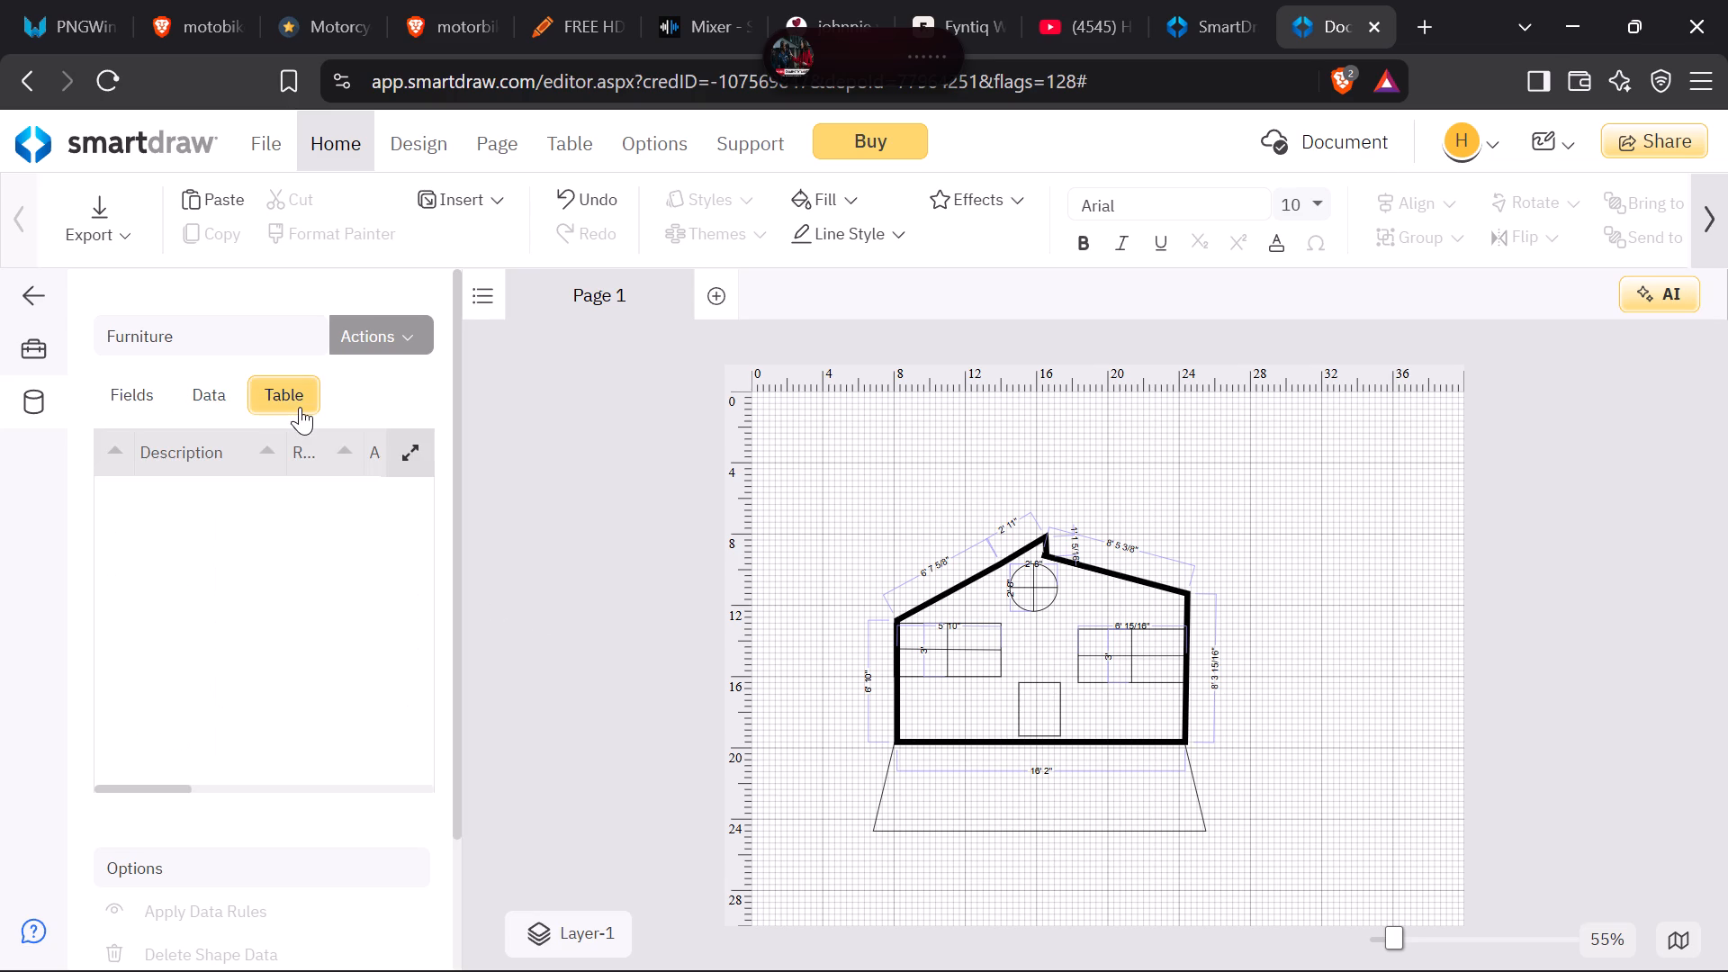
pyautogui.click(202, 402)
pyautogui.click(162, 404)
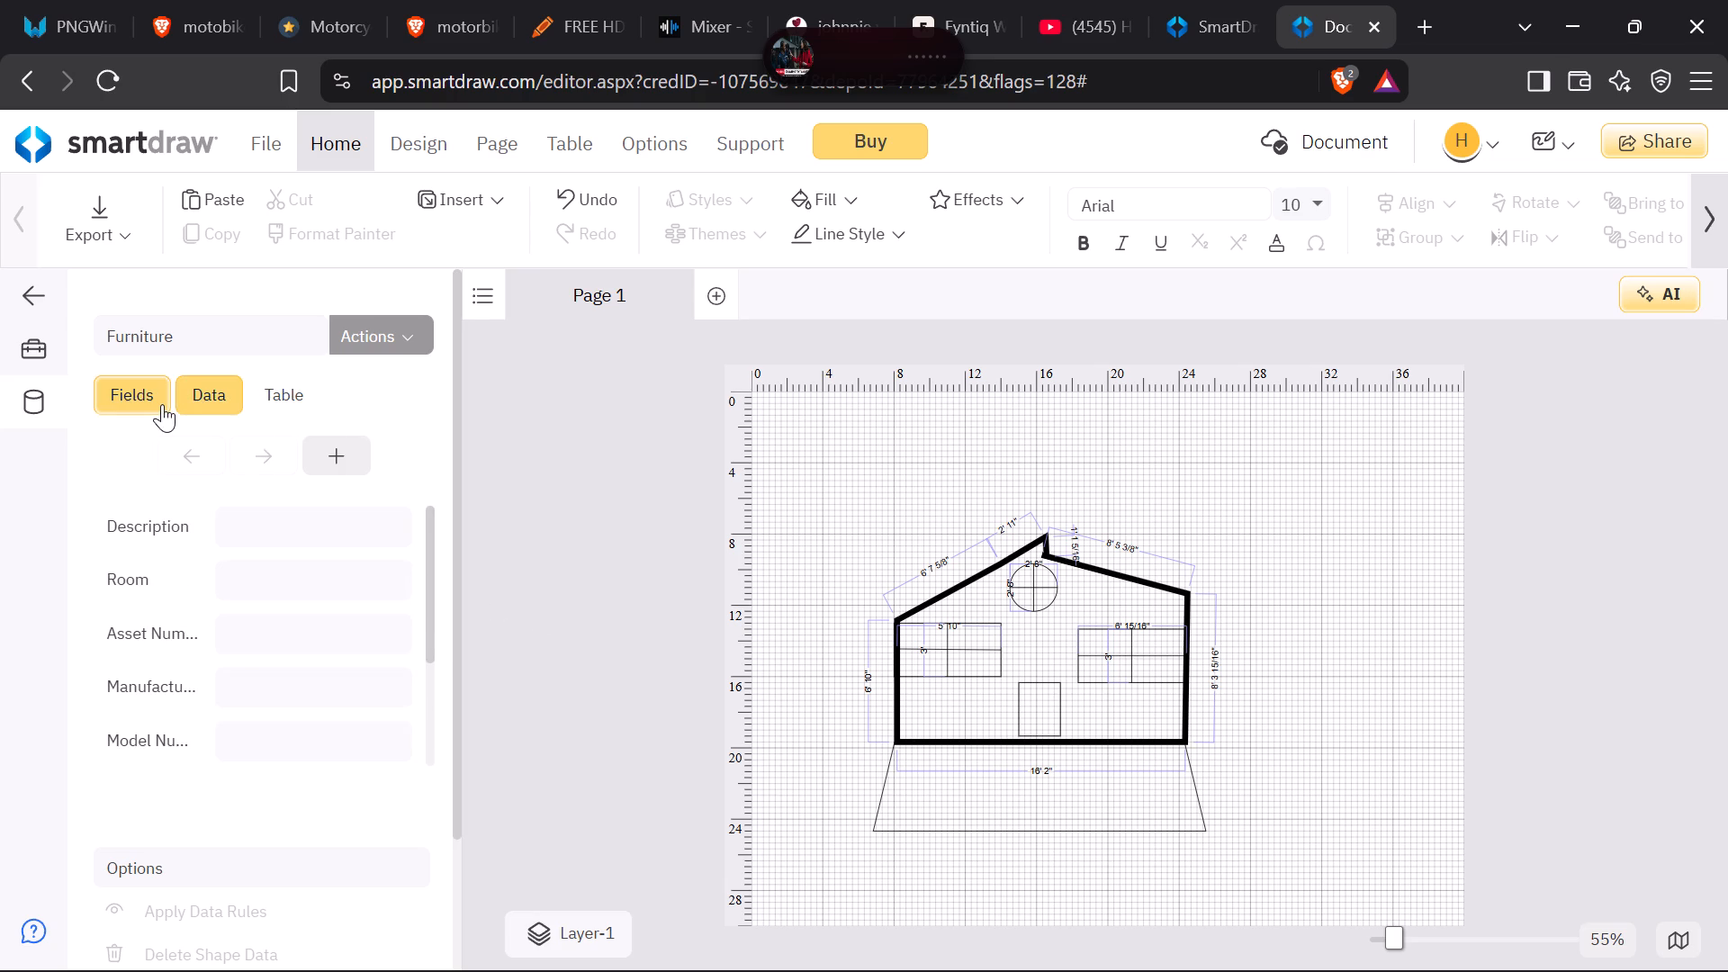
pyautogui.click(205, 403)
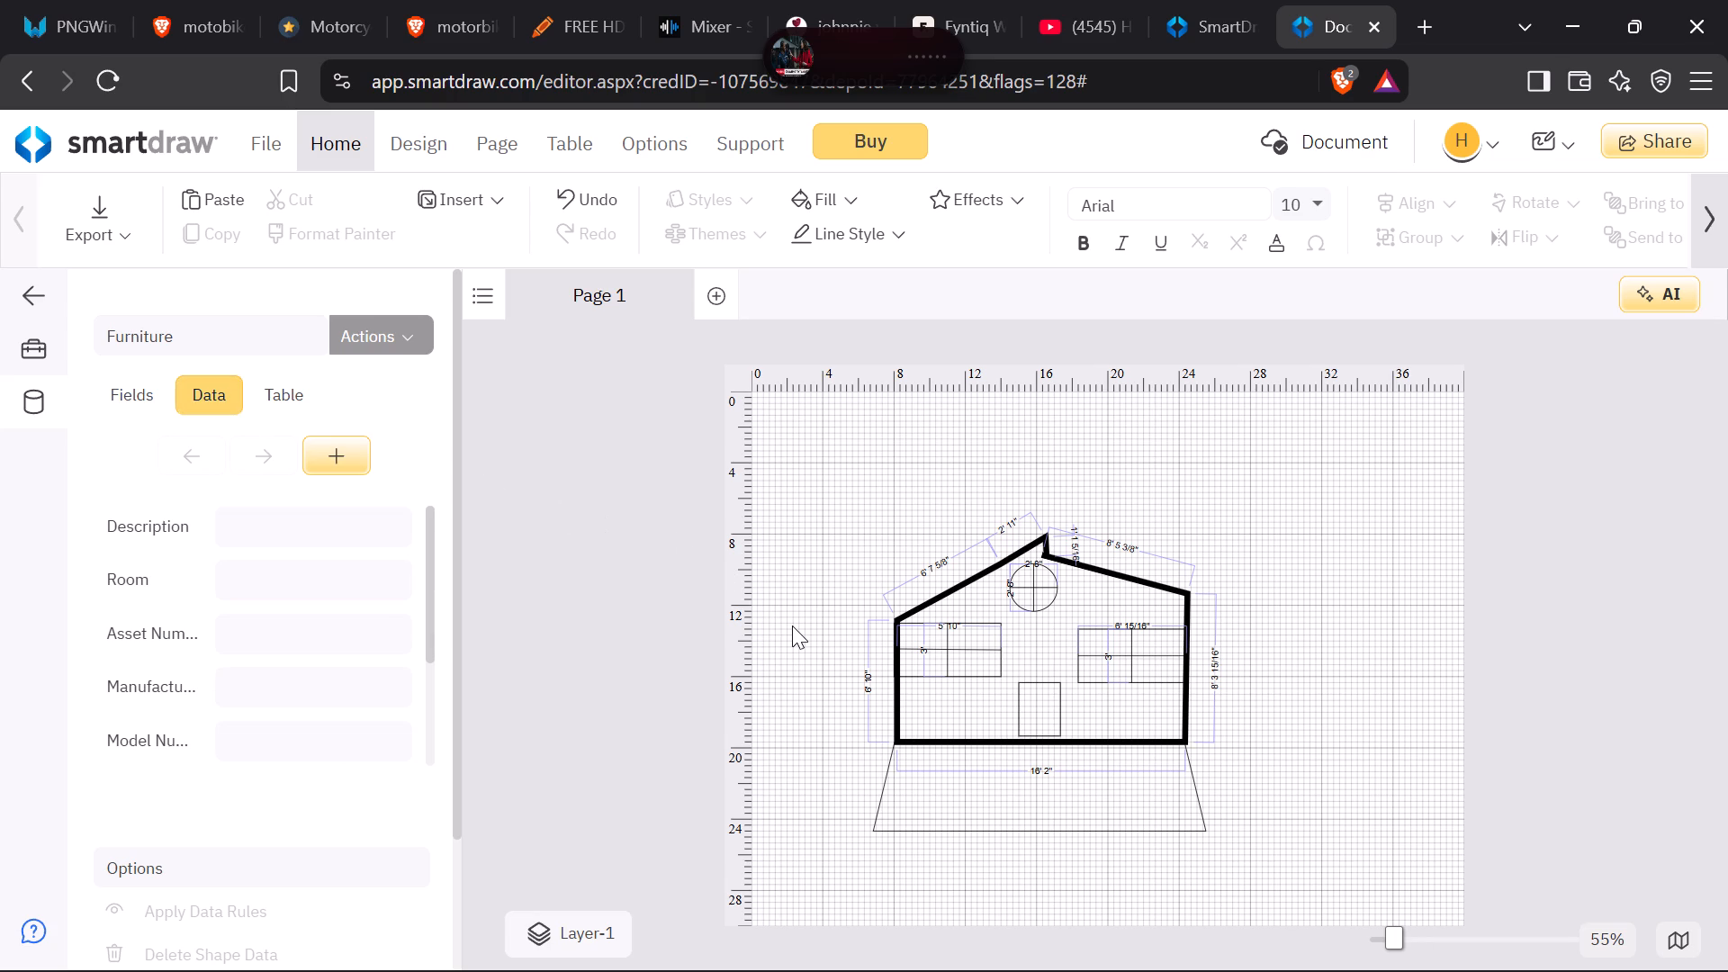
pyautogui.click(1086, 495)
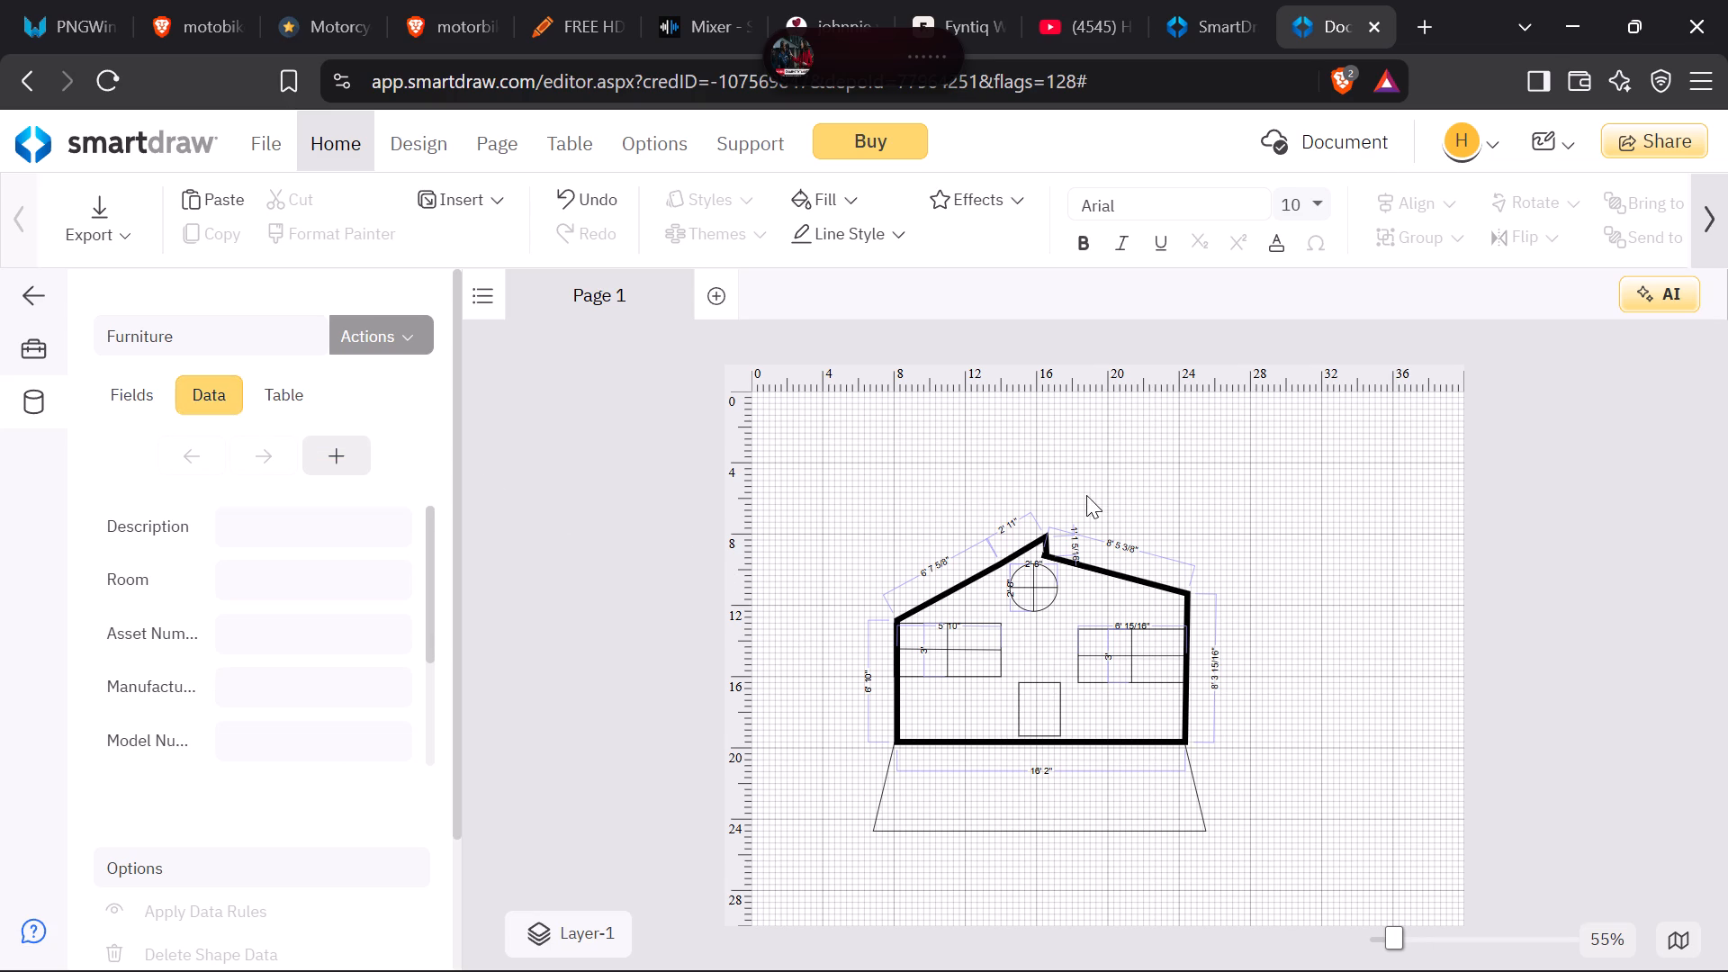
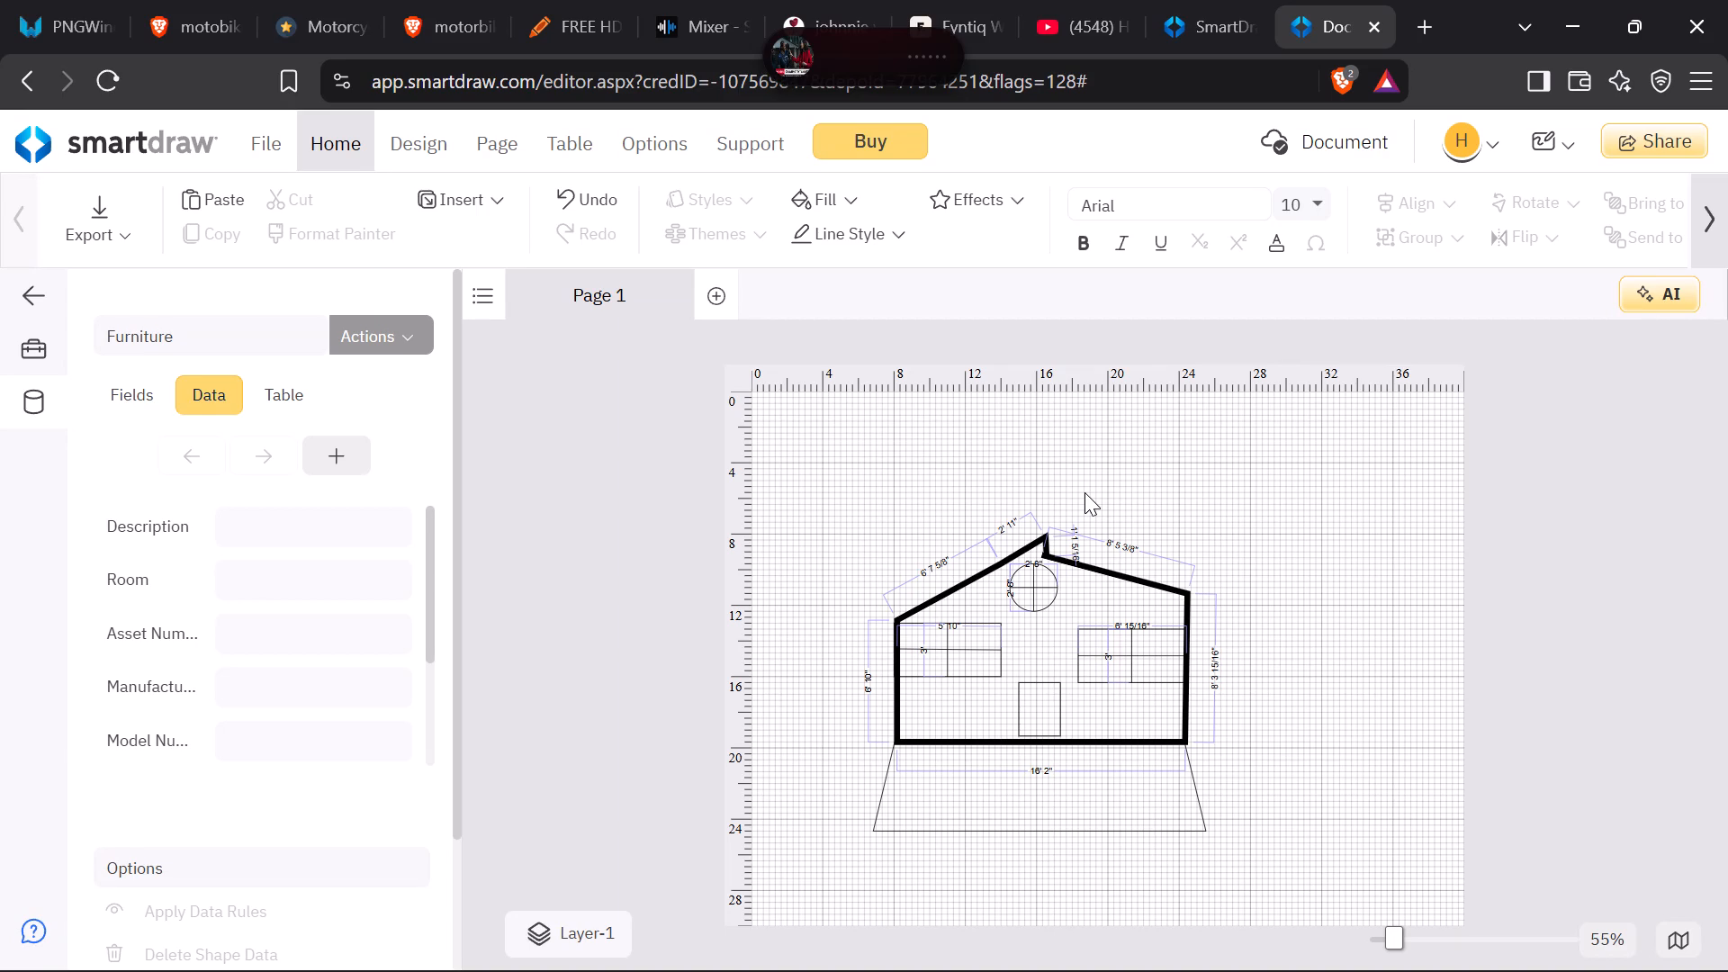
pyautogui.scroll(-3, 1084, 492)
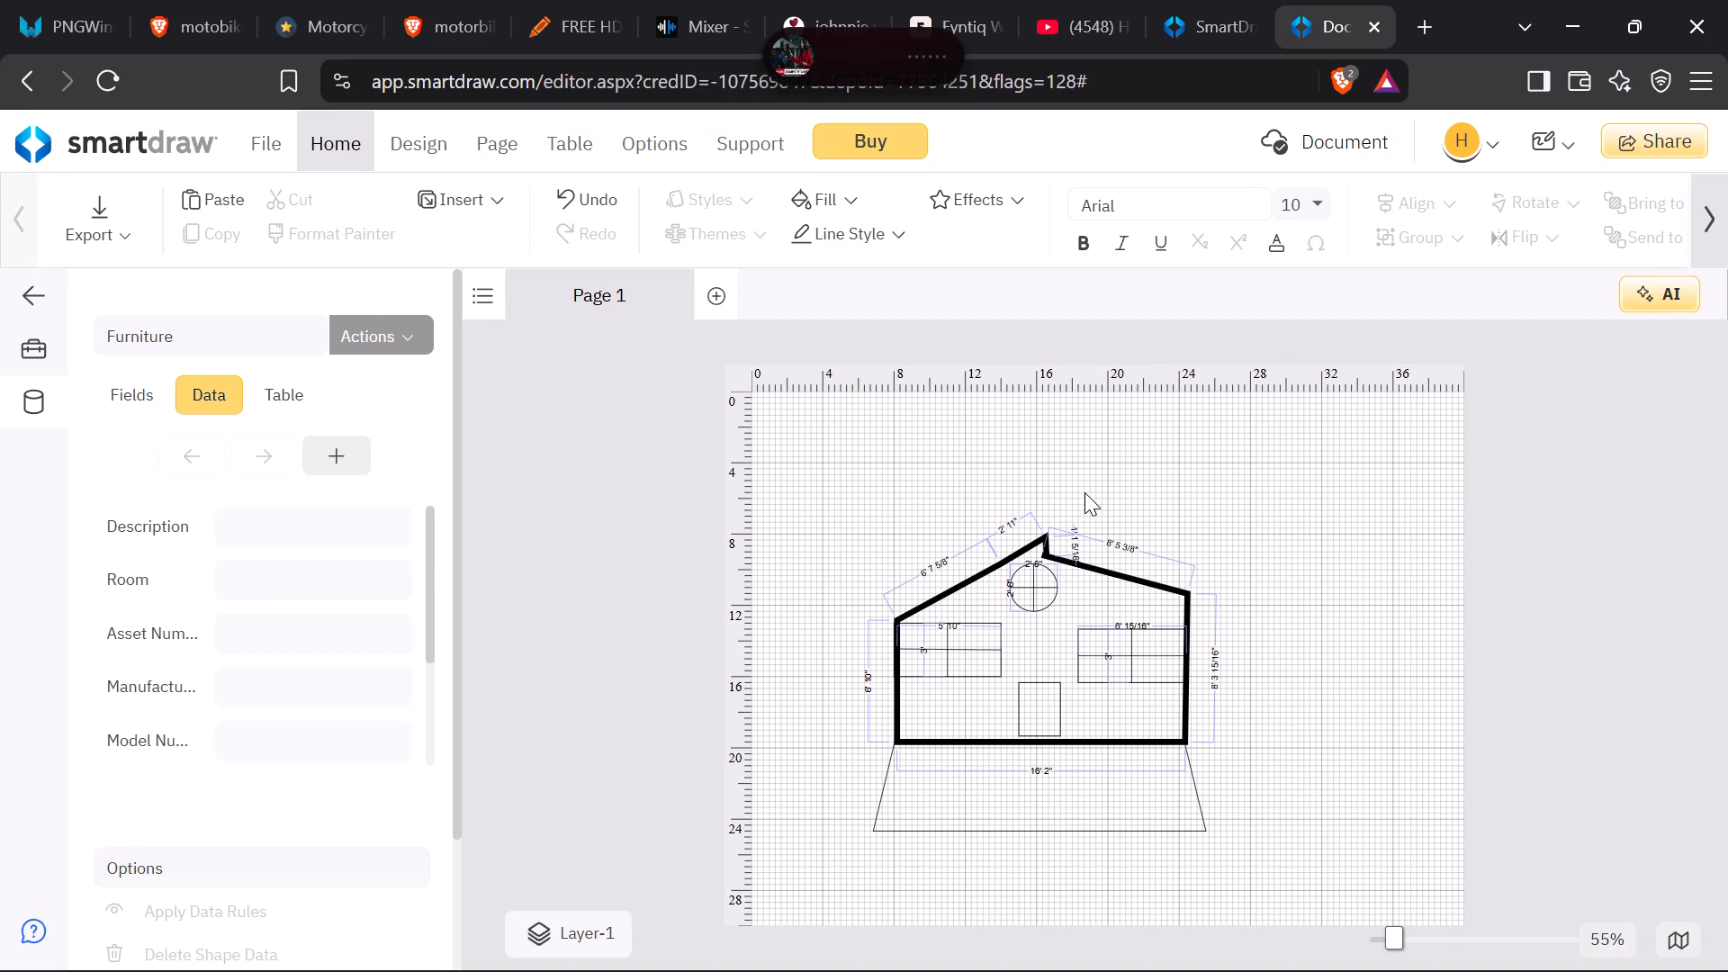
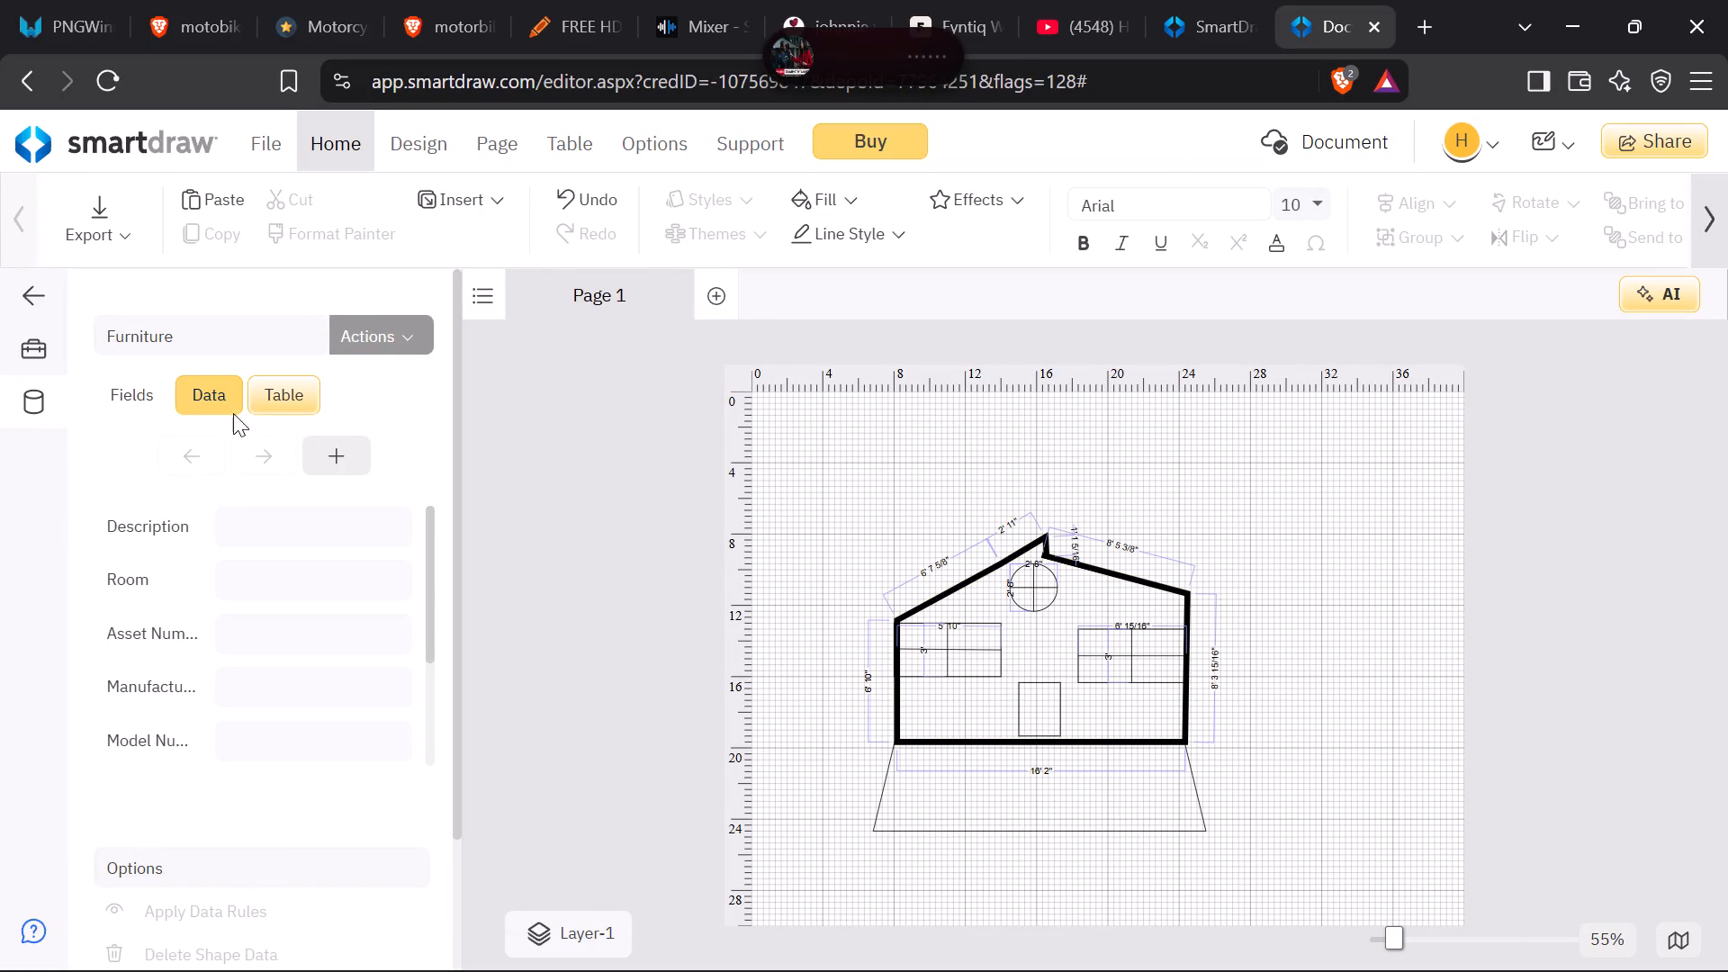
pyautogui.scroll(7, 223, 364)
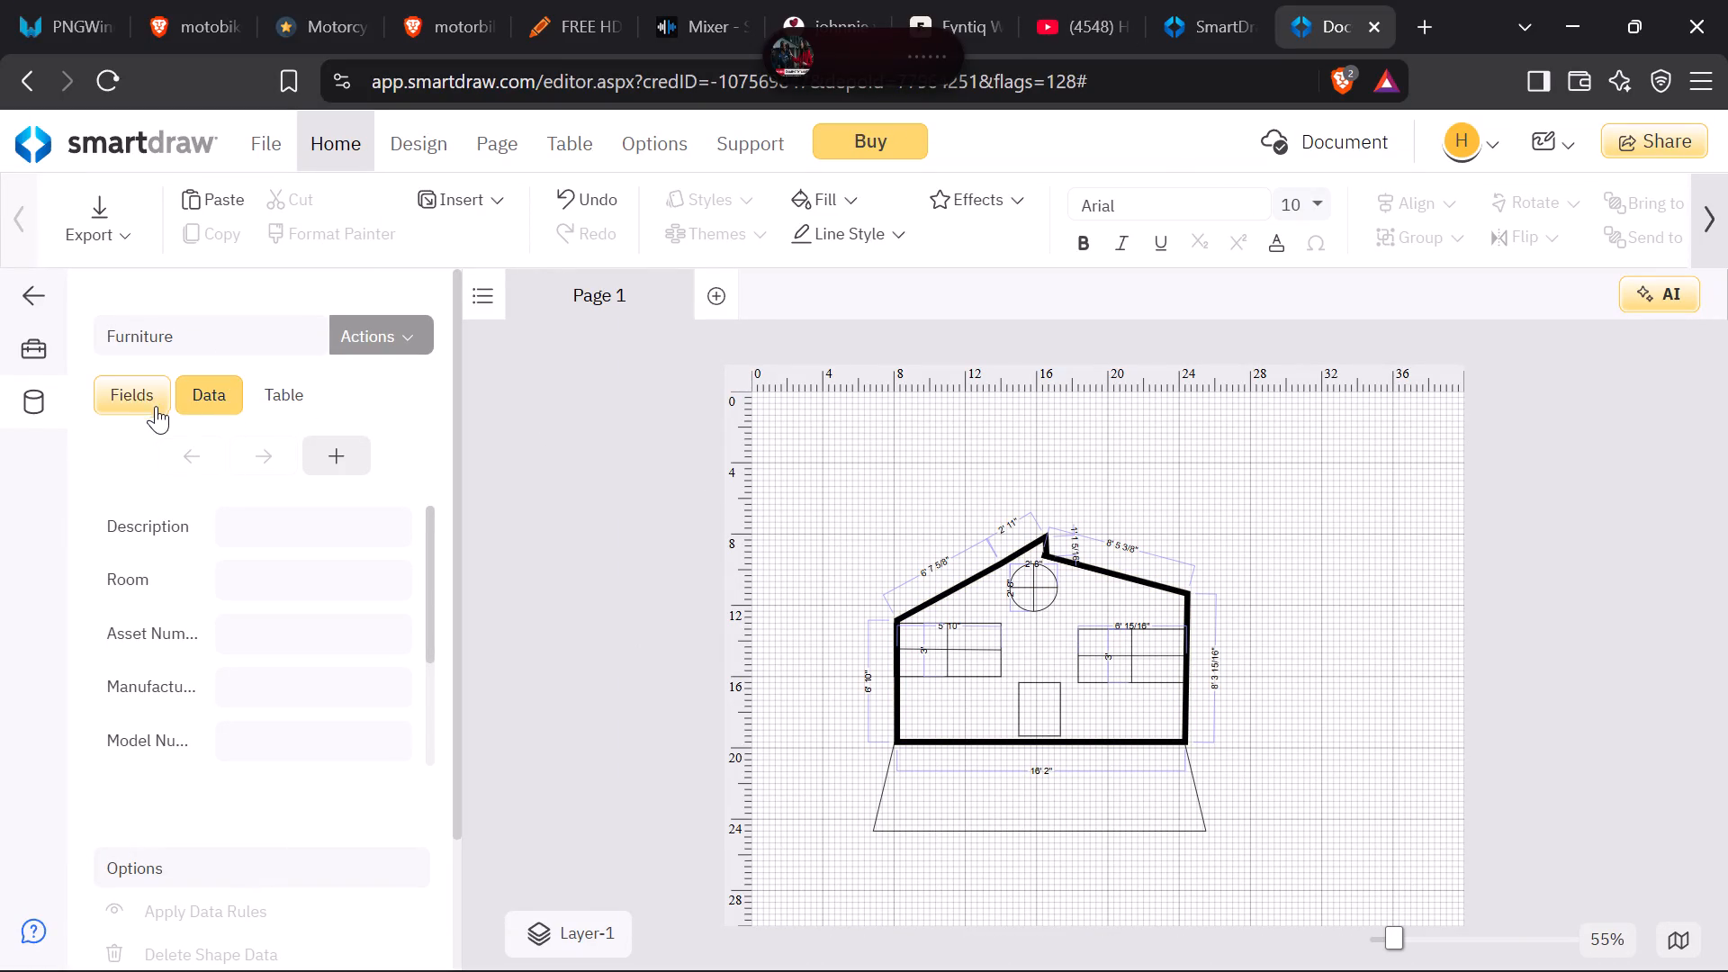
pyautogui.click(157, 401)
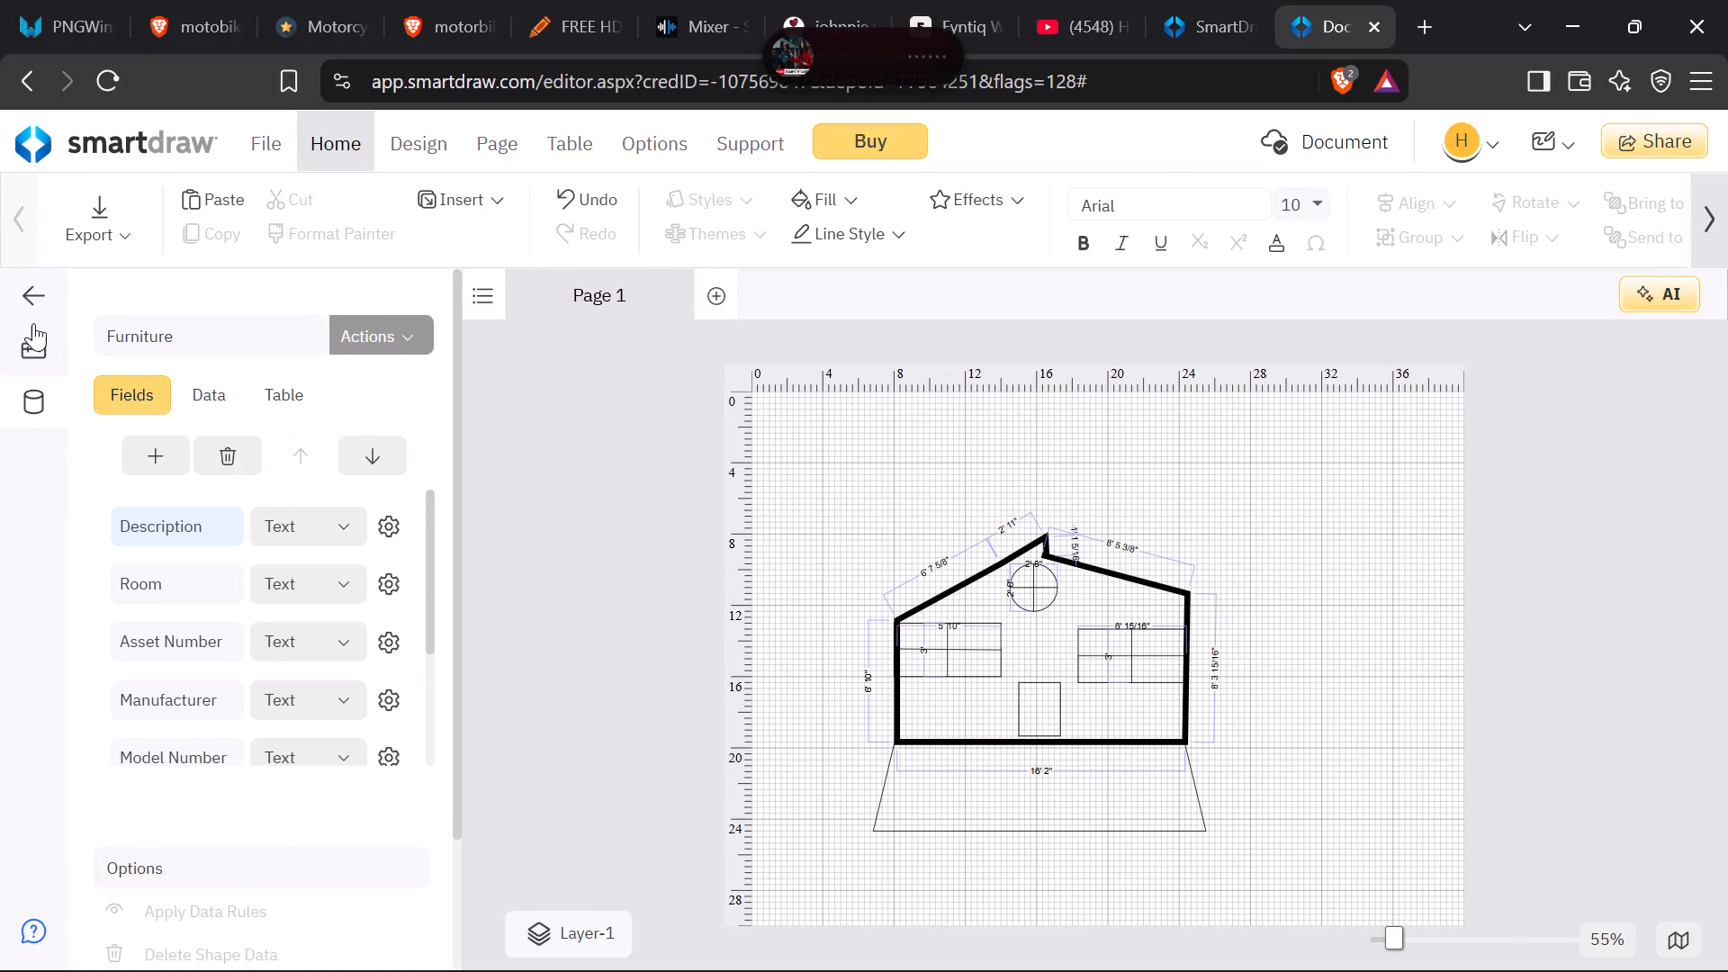
# Draw a horizontal roof ridge line about 18' 6" long from the house front's peak toward the right.
pyautogui.click(37, 330)
pyautogui.click(306, 360)
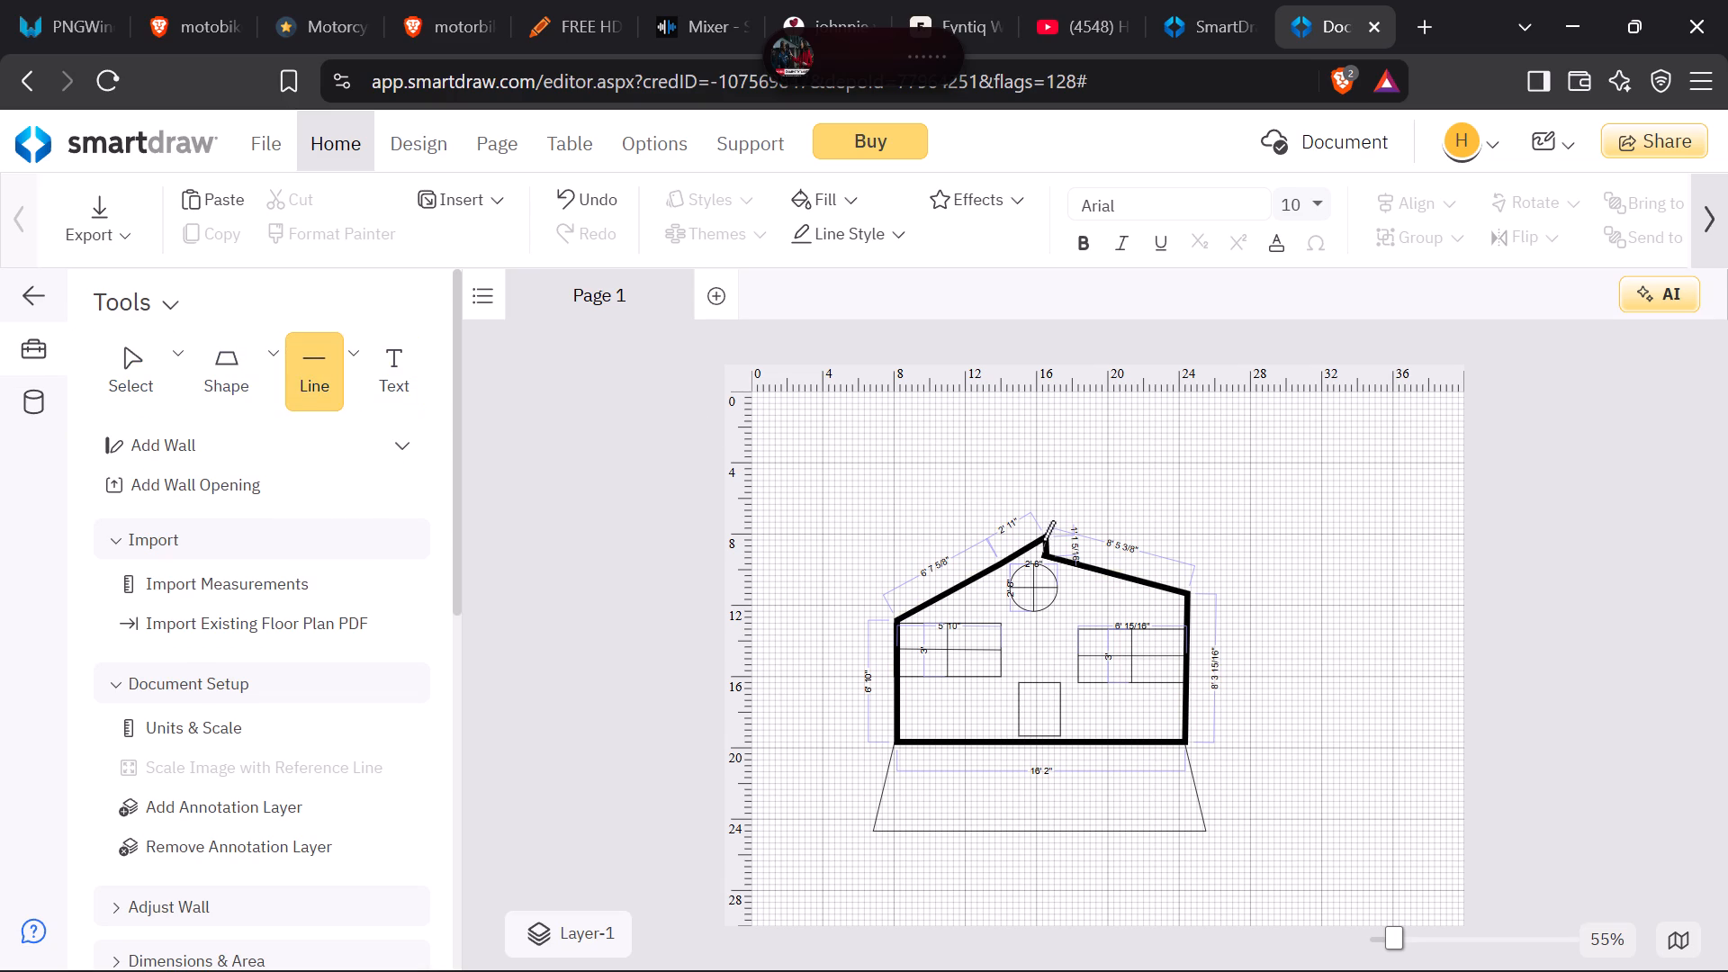
pyautogui.moveTo(1047, 535); pyautogui.dragTo(1374, 527)
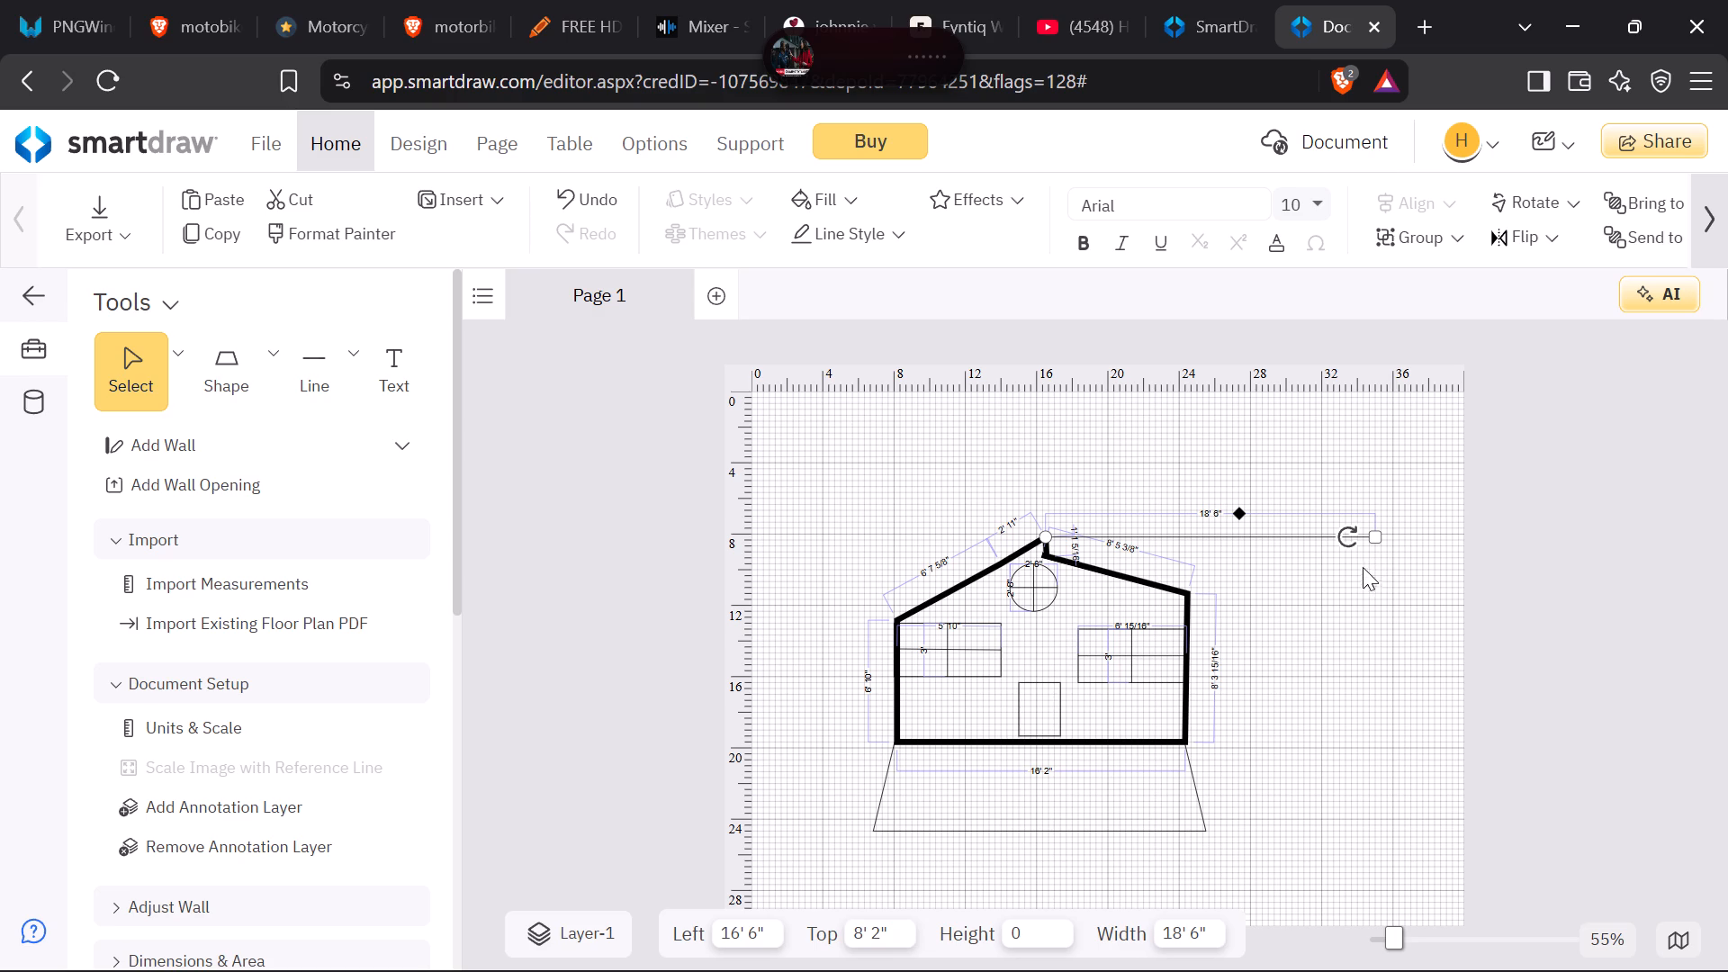
# Draw a line sloping down from the ridge's far end and shorten it to about 10' 3".
pyautogui.click(328, 391)
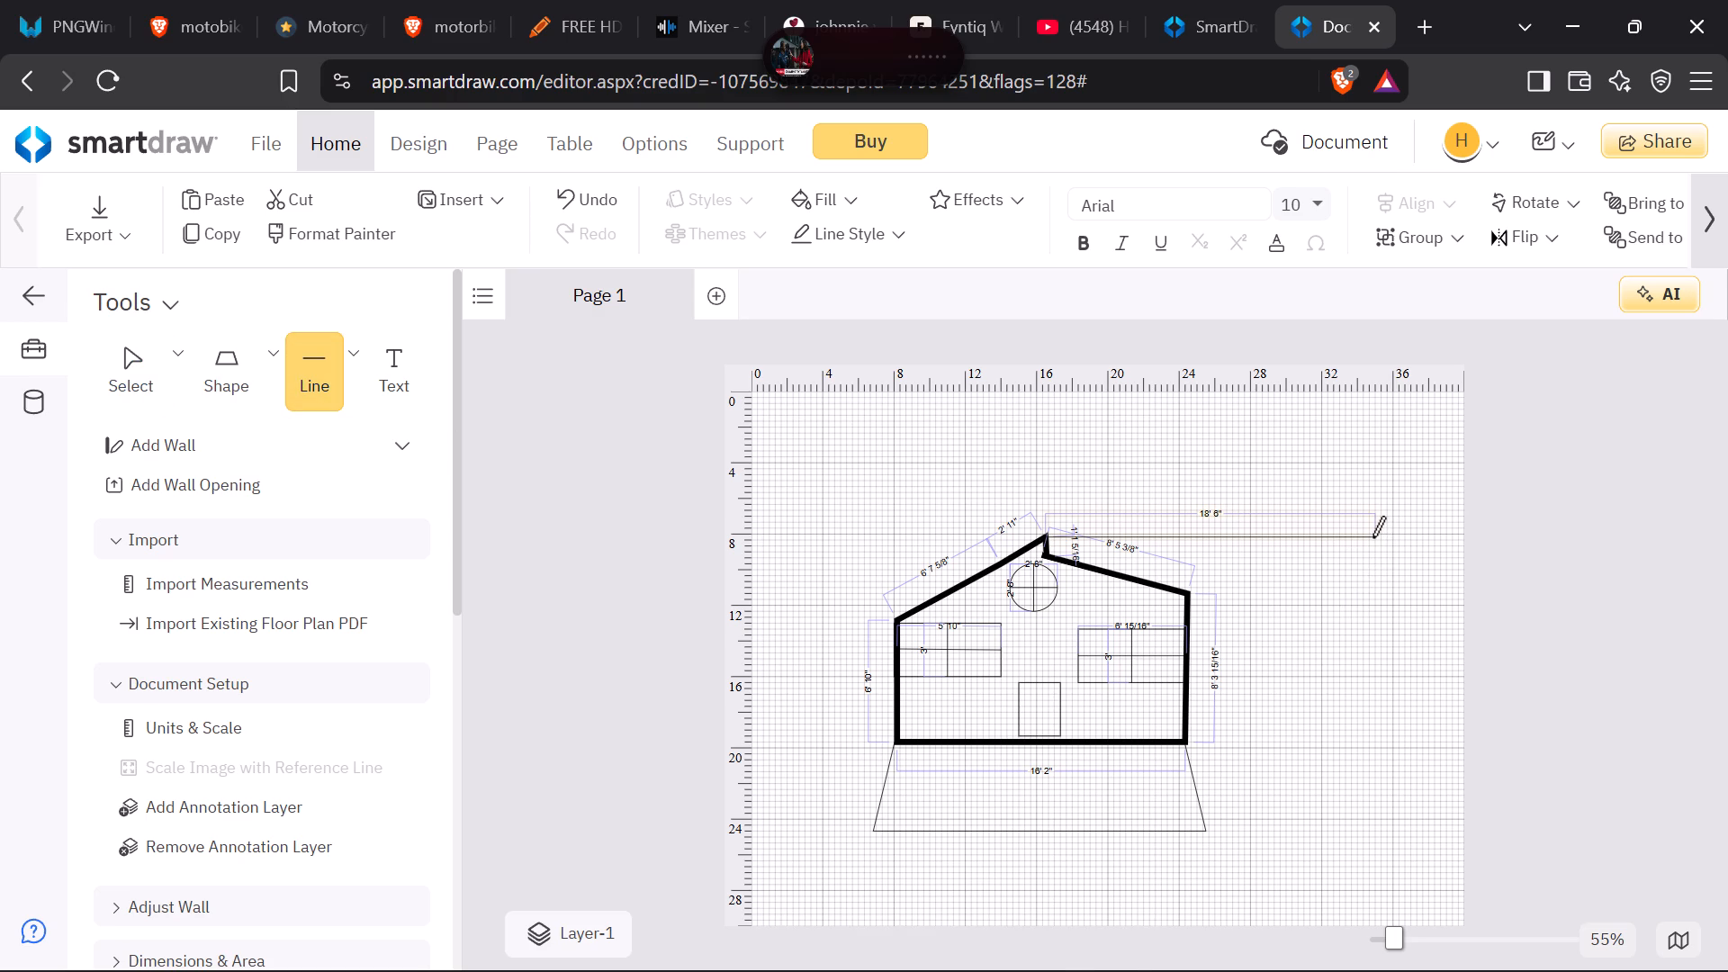
pyautogui.moveTo(1372, 537); pyautogui.dragTo(1459, 622)
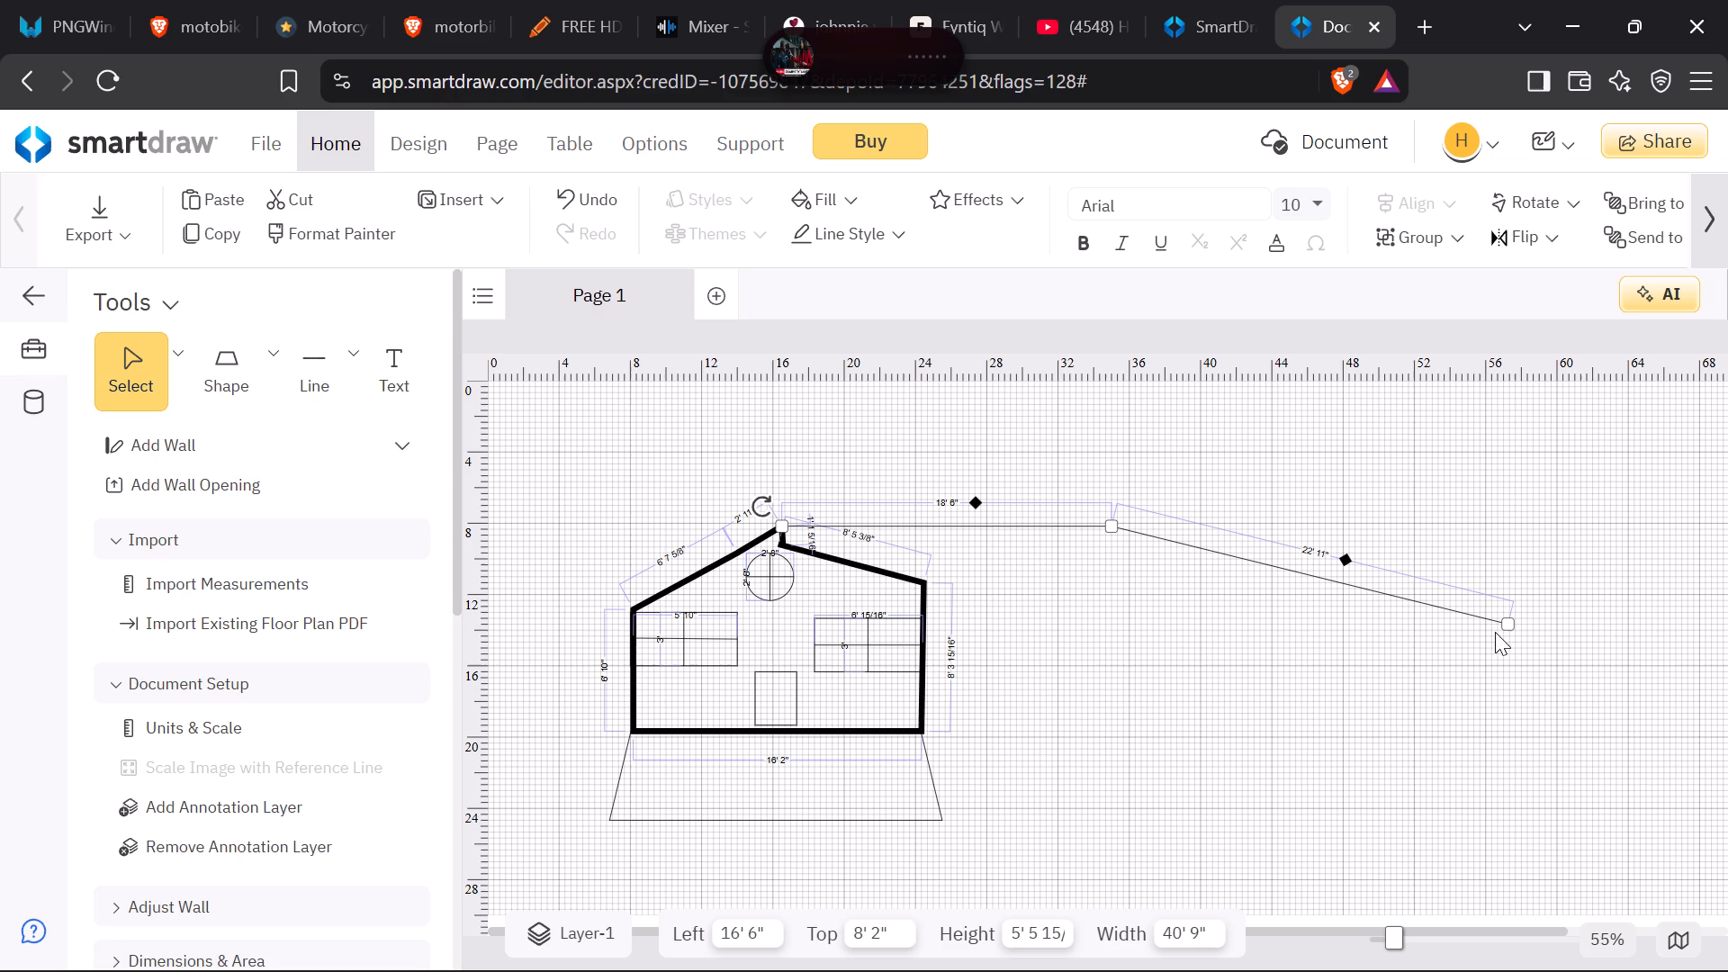
pyautogui.moveTo(1506, 624); pyautogui.dragTo(1369, 606)
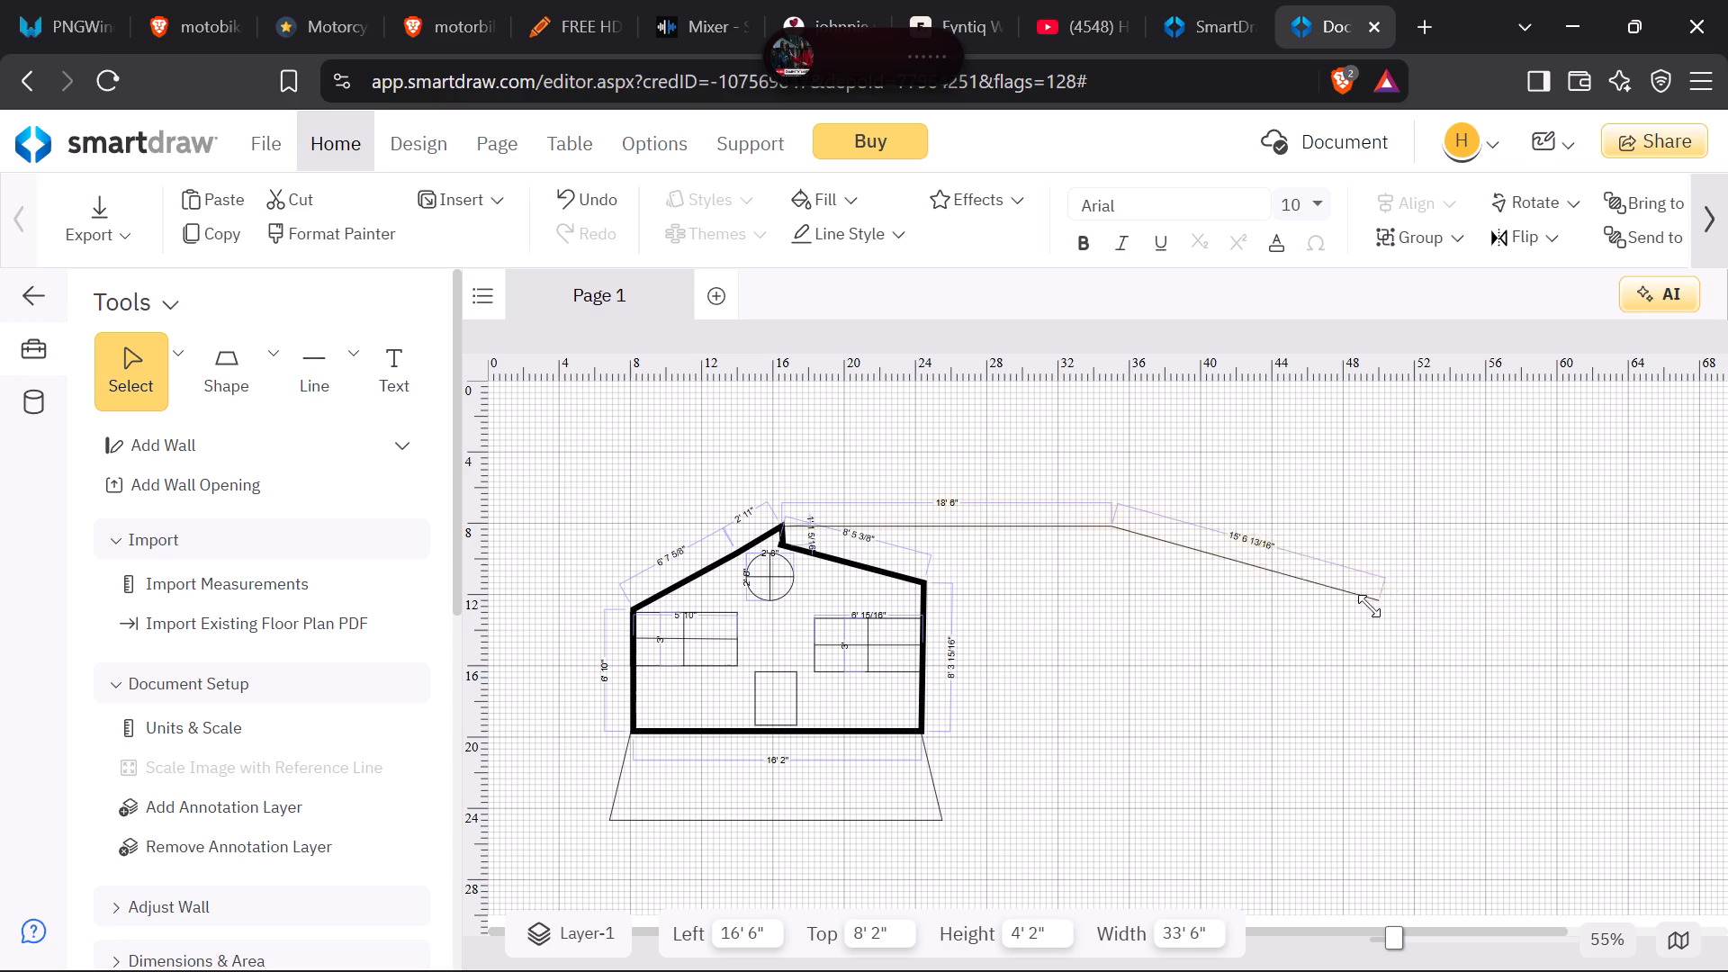
pyautogui.moveTo(1369, 606); pyautogui.dragTo(1289, 589)
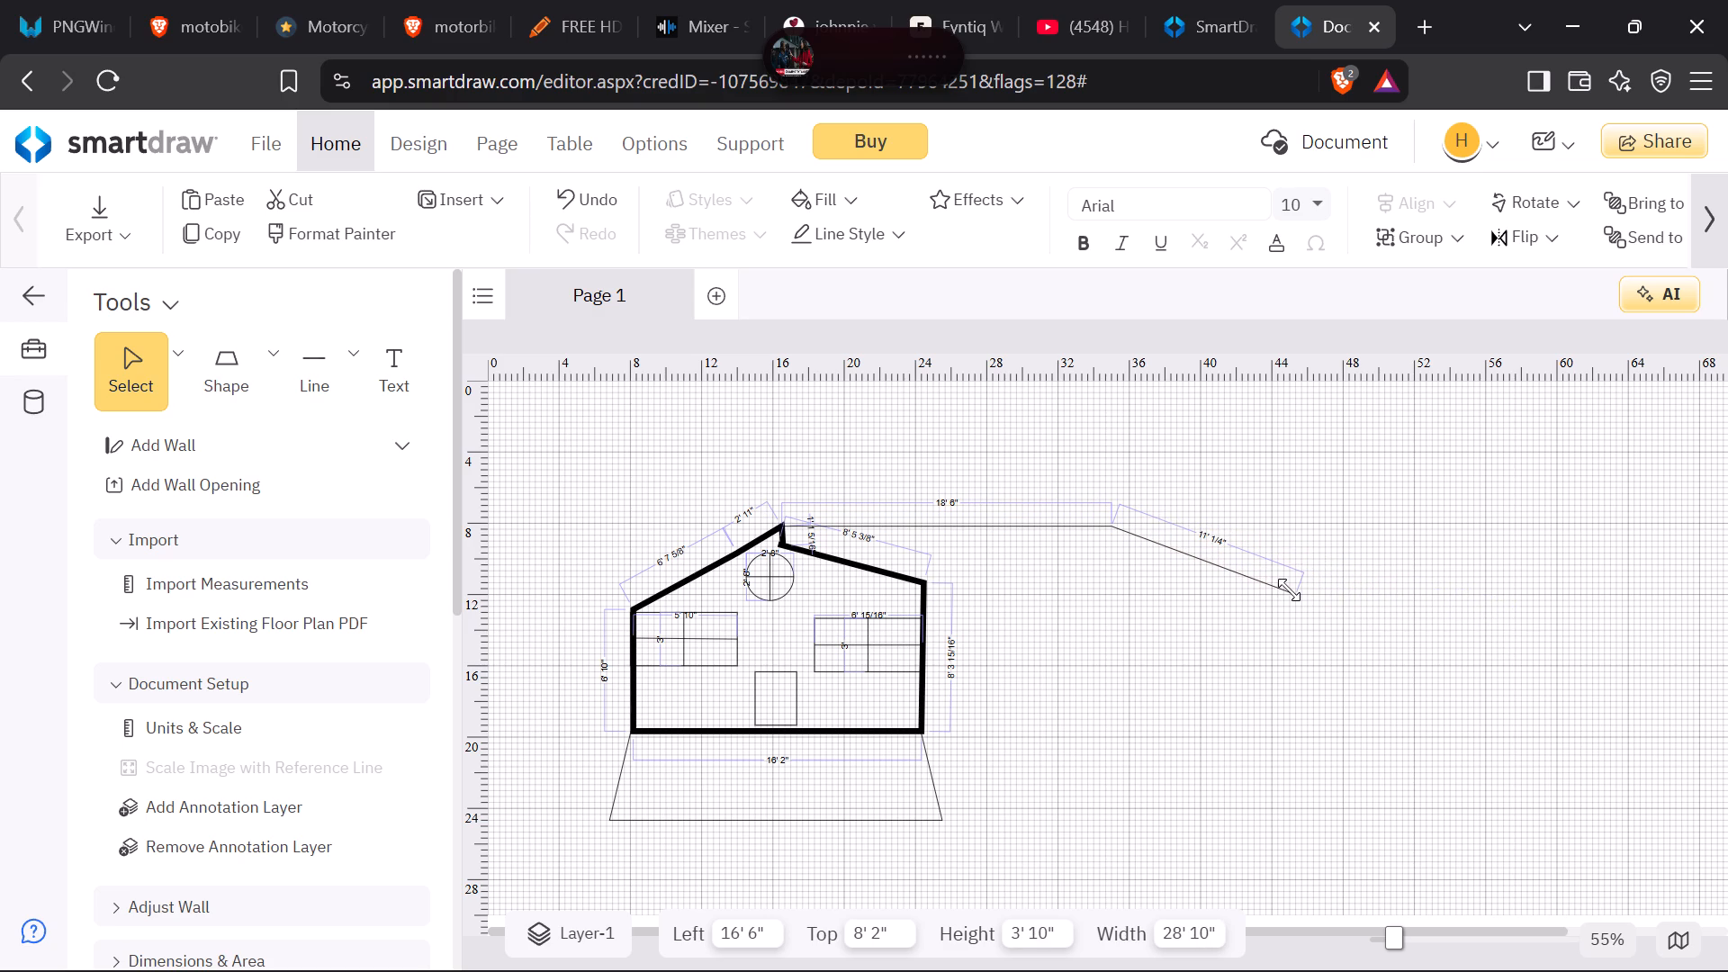
pyautogui.moveTo(1289, 589); pyautogui.dragTo(1284, 589)
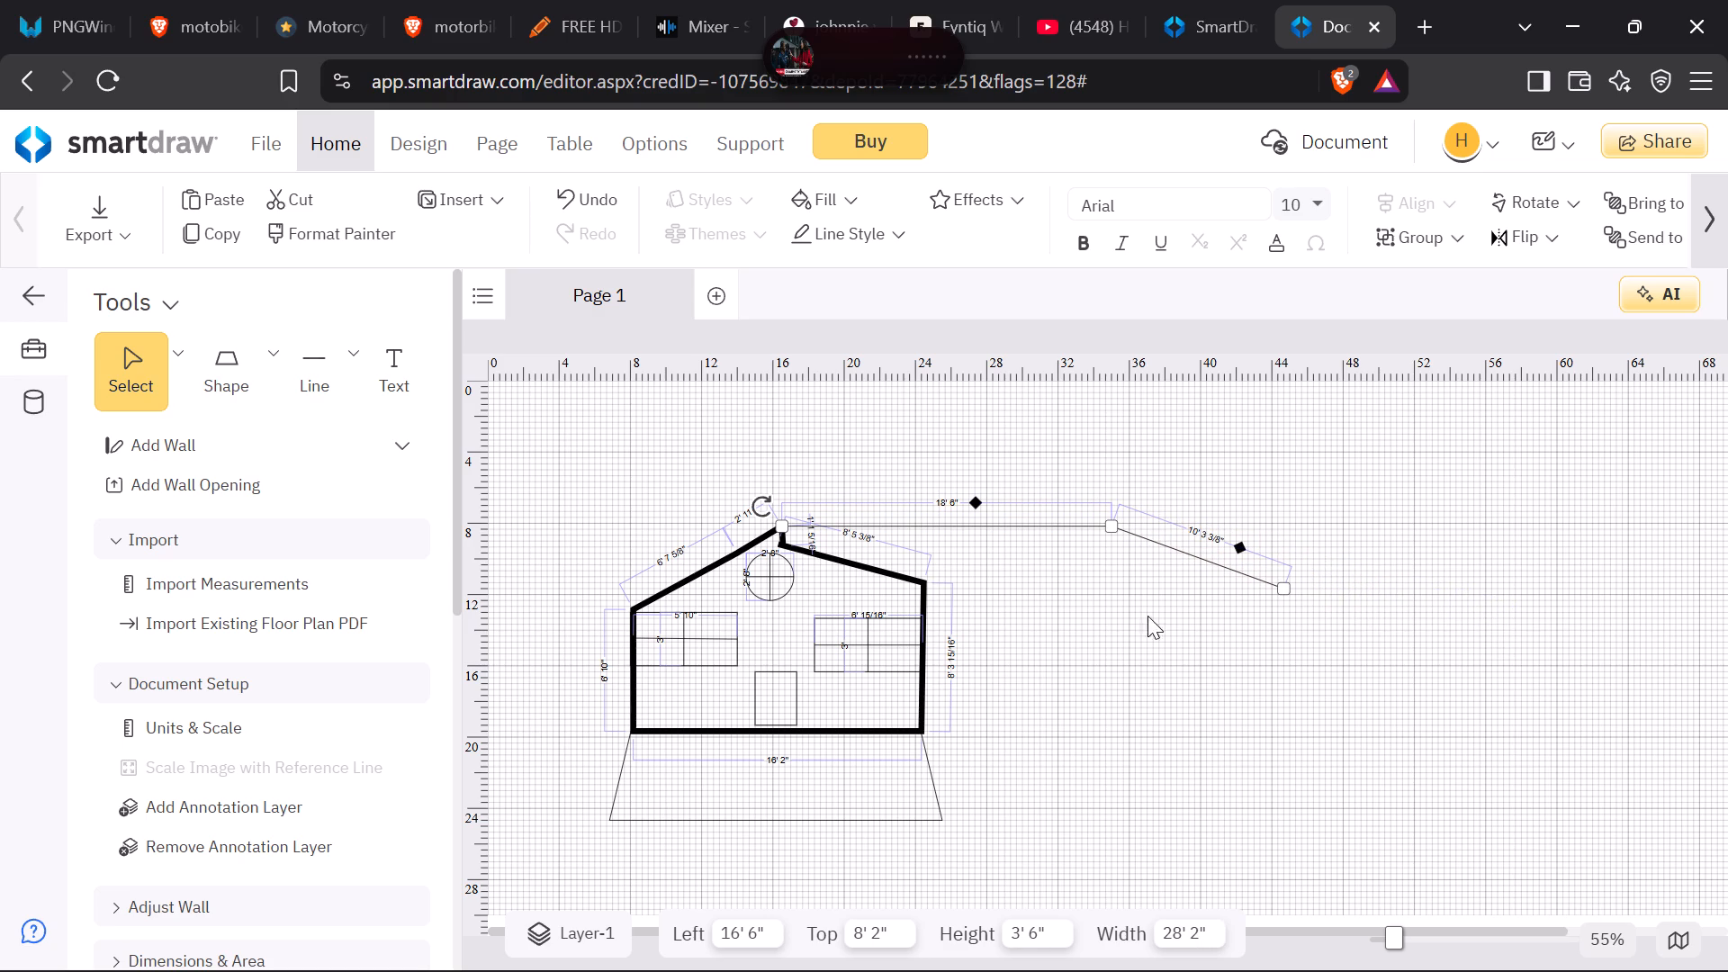
# Draw a roughly horizontal eave line about 19' 8" long from the right wall's top corner to the sloped roof line.
pyautogui.click(309, 392)
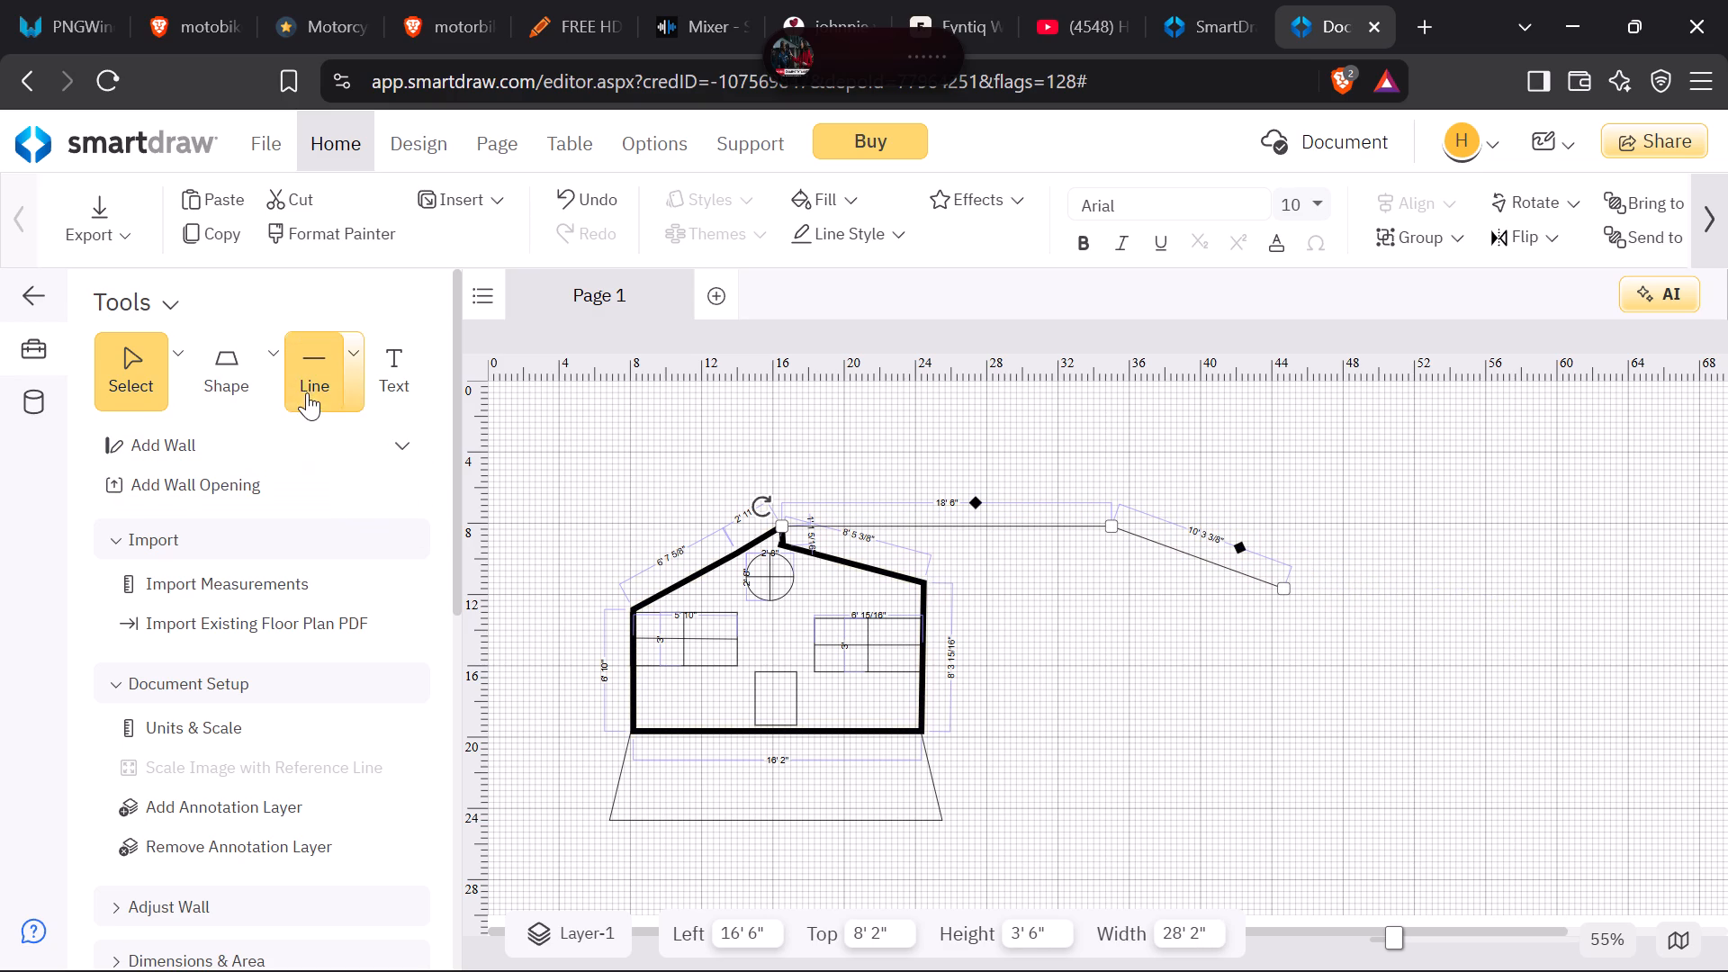
pyautogui.moveTo(923, 581); pyautogui.dragTo(1249, 596)
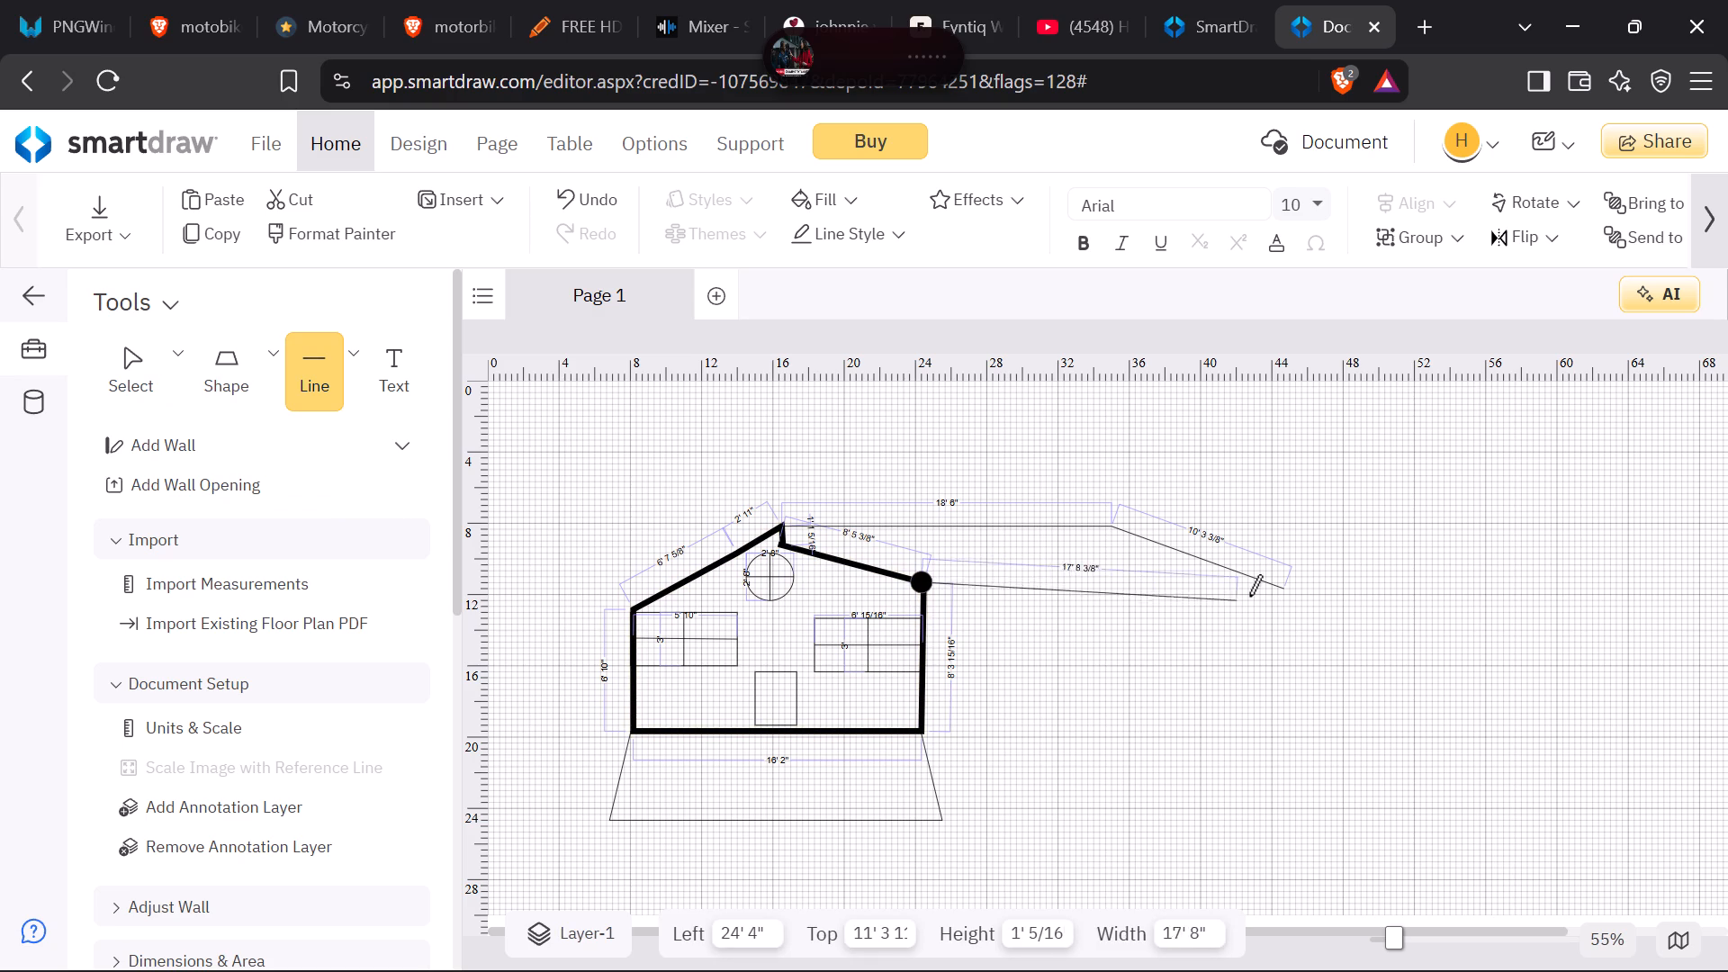
pyautogui.moveTo(1249, 596); pyautogui.dragTo(1275, 589)
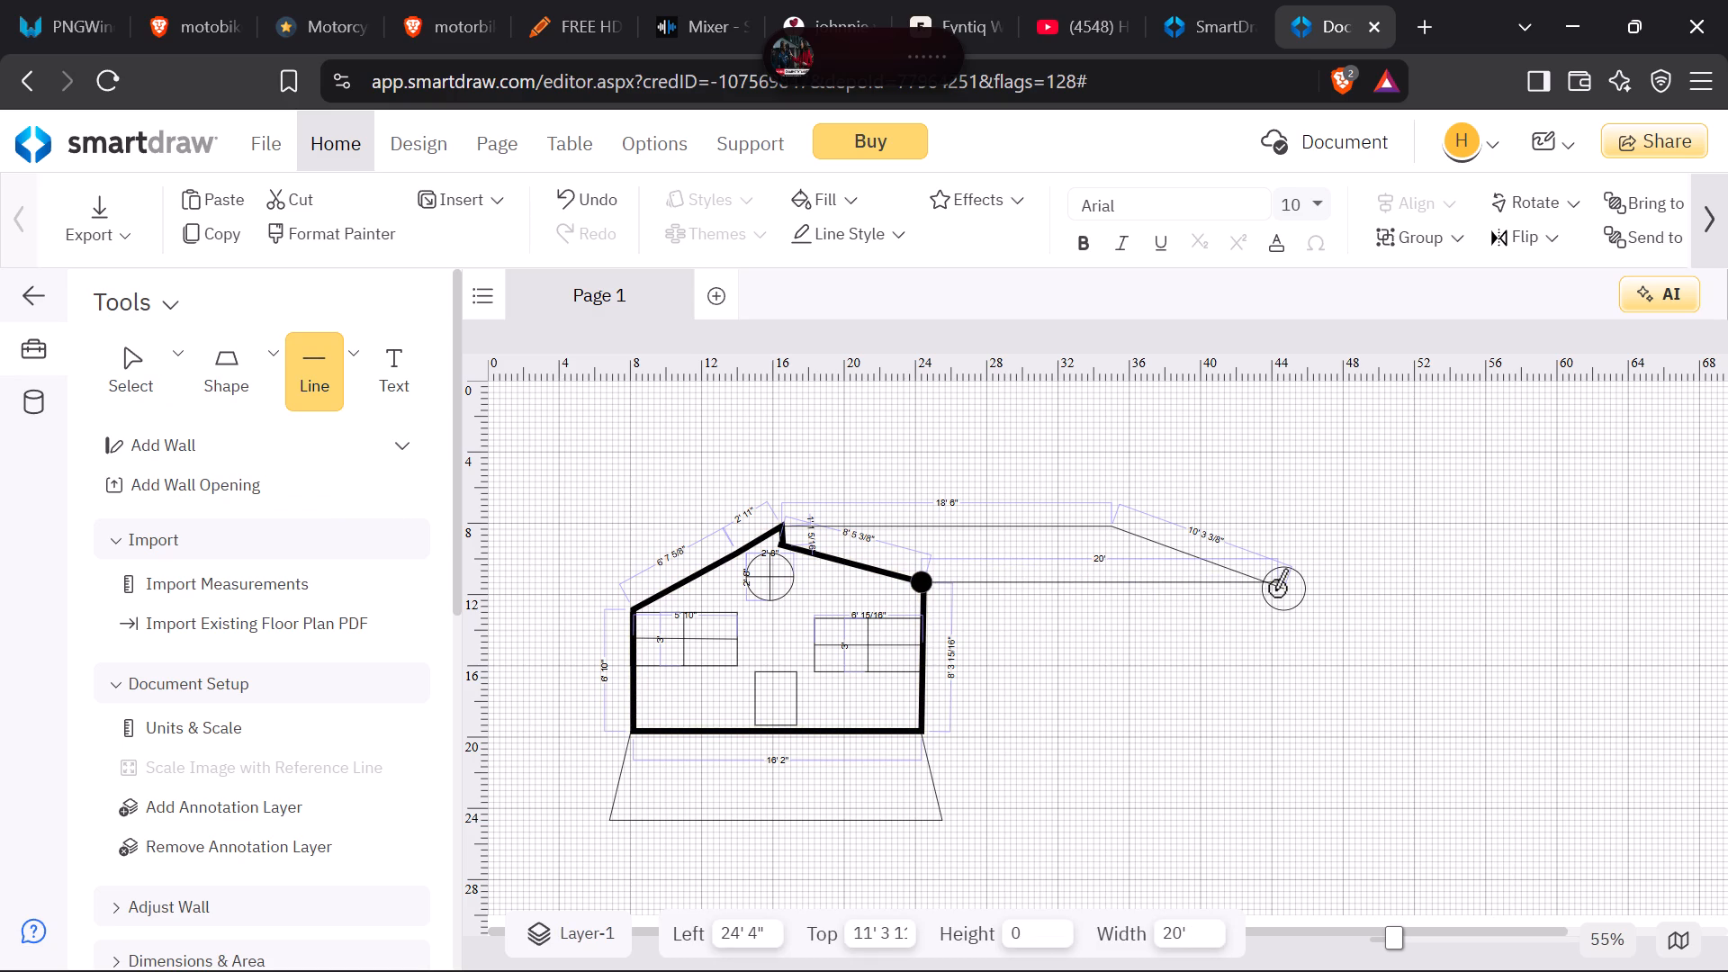
pyautogui.moveTo(1275, 589); pyautogui.dragTo(1270, 589)
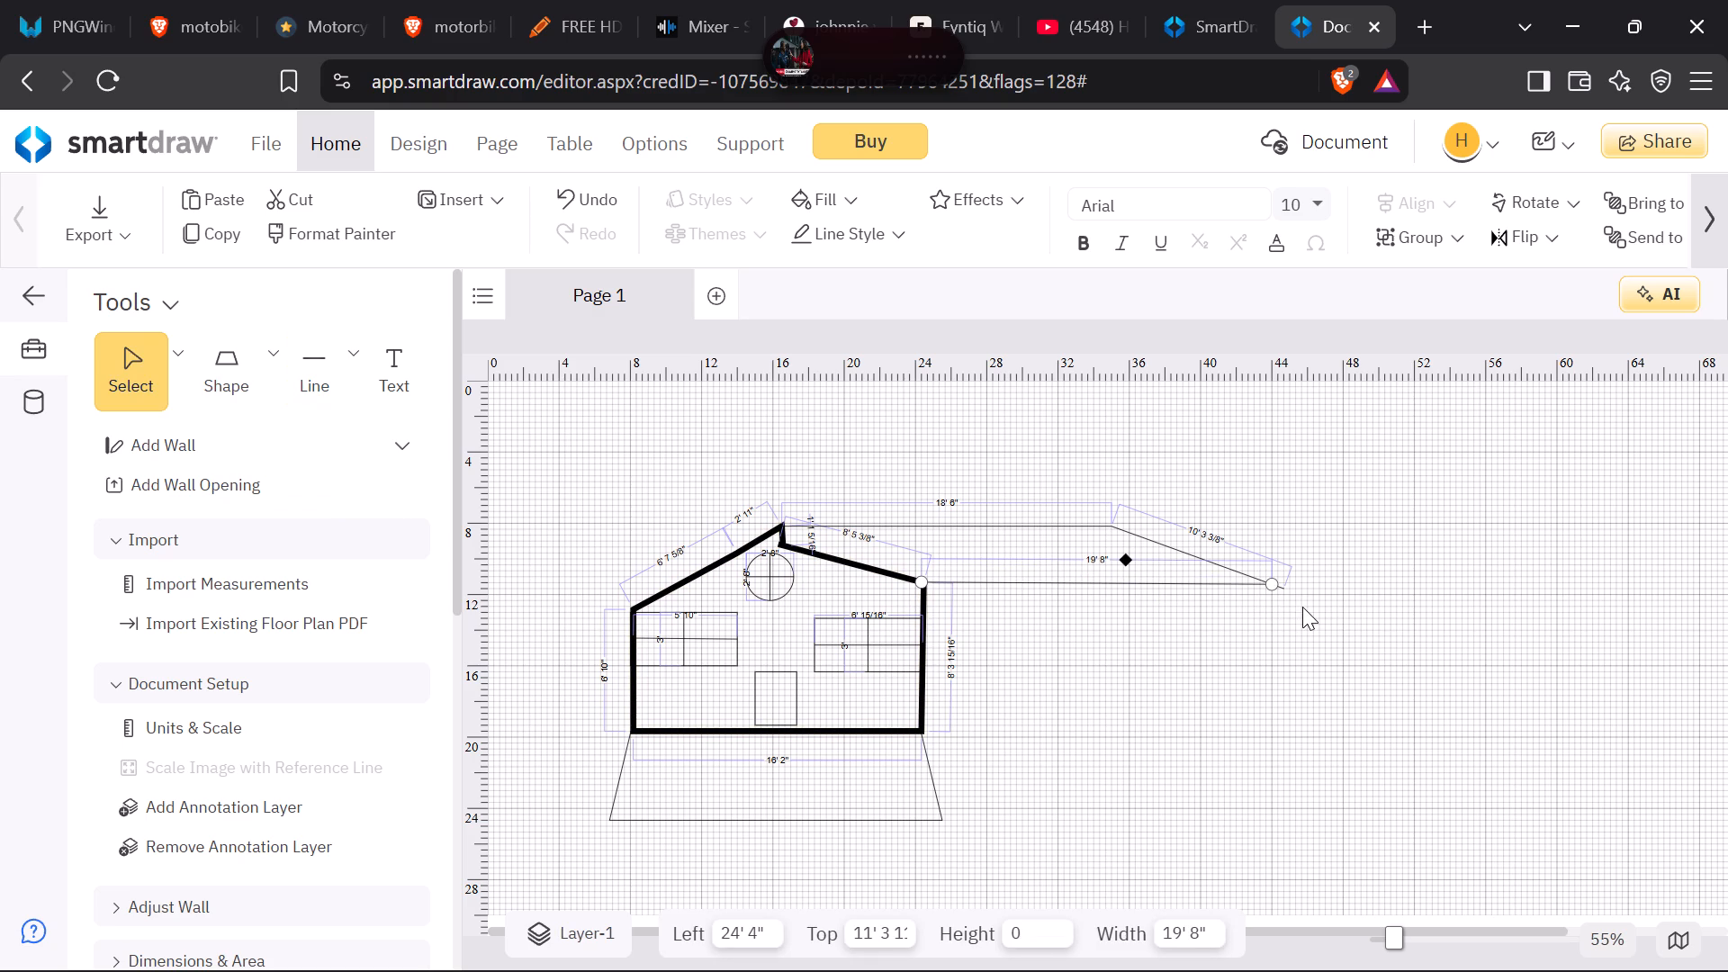
pyautogui.click(1302, 607)
# Move the sloped roof line's lower end onto the eave line's end, making the slope about 9' 6 1/2" long.
pyautogui.click(1436, 940)
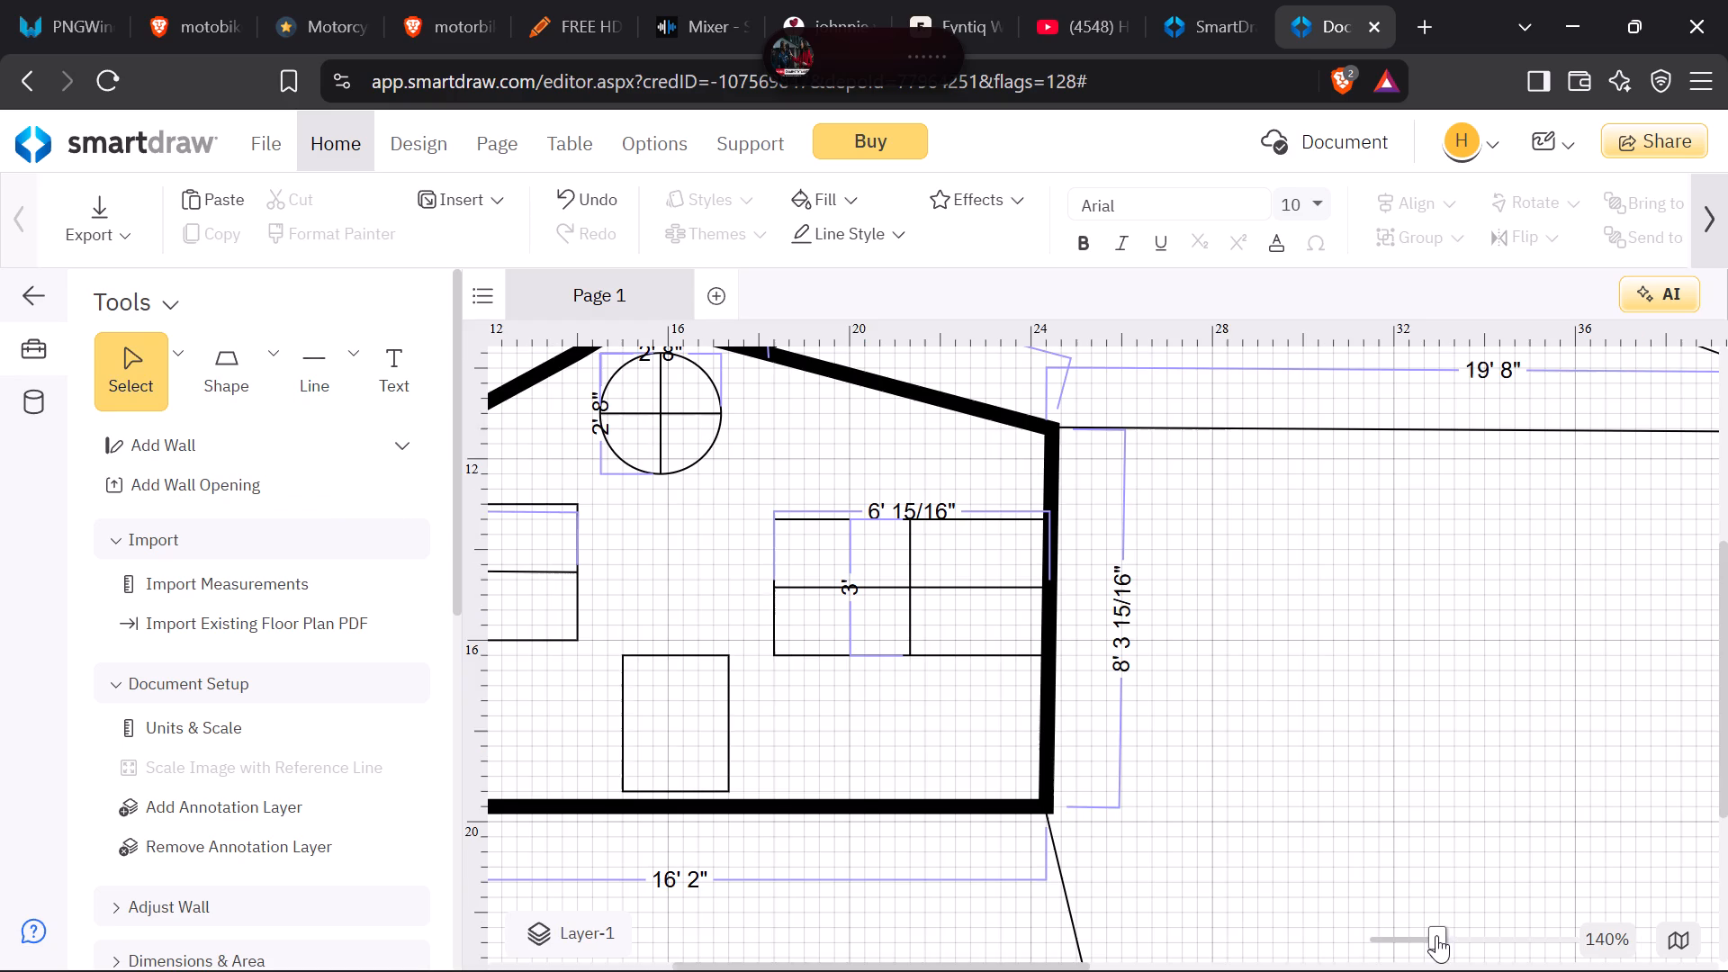
pyautogui.scroll(2, 1345, 723)
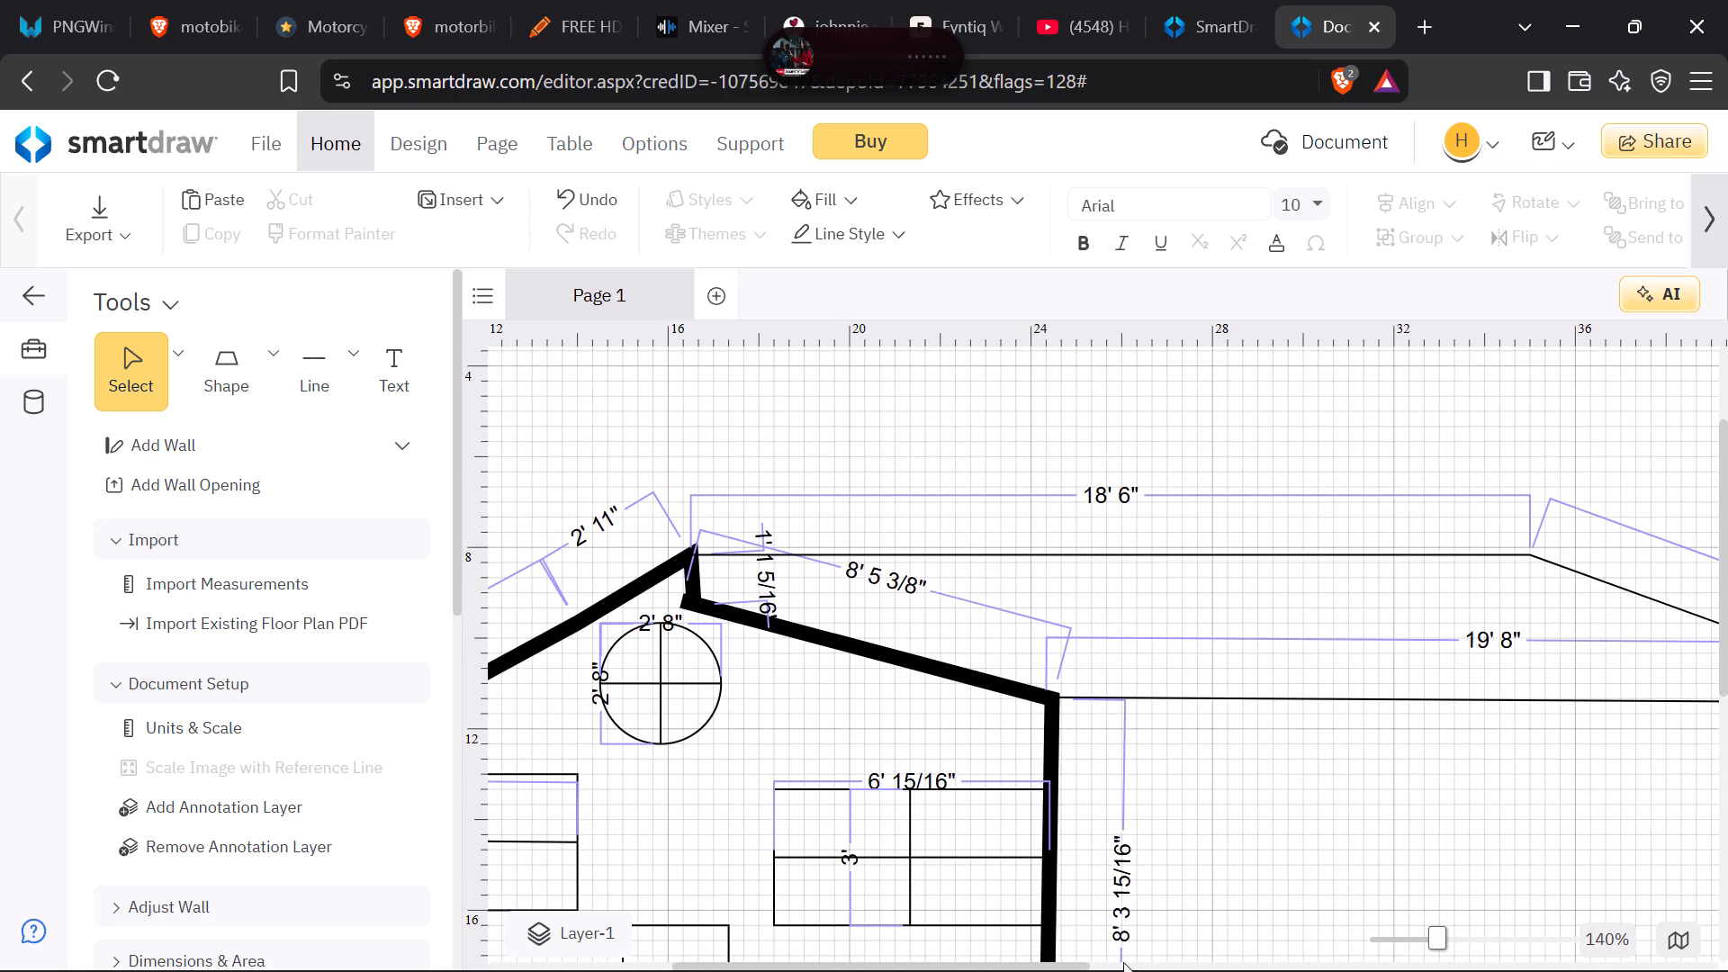
pyautogui.moveTo(1064, 965); pyautogui.dragTo(1120, 971)
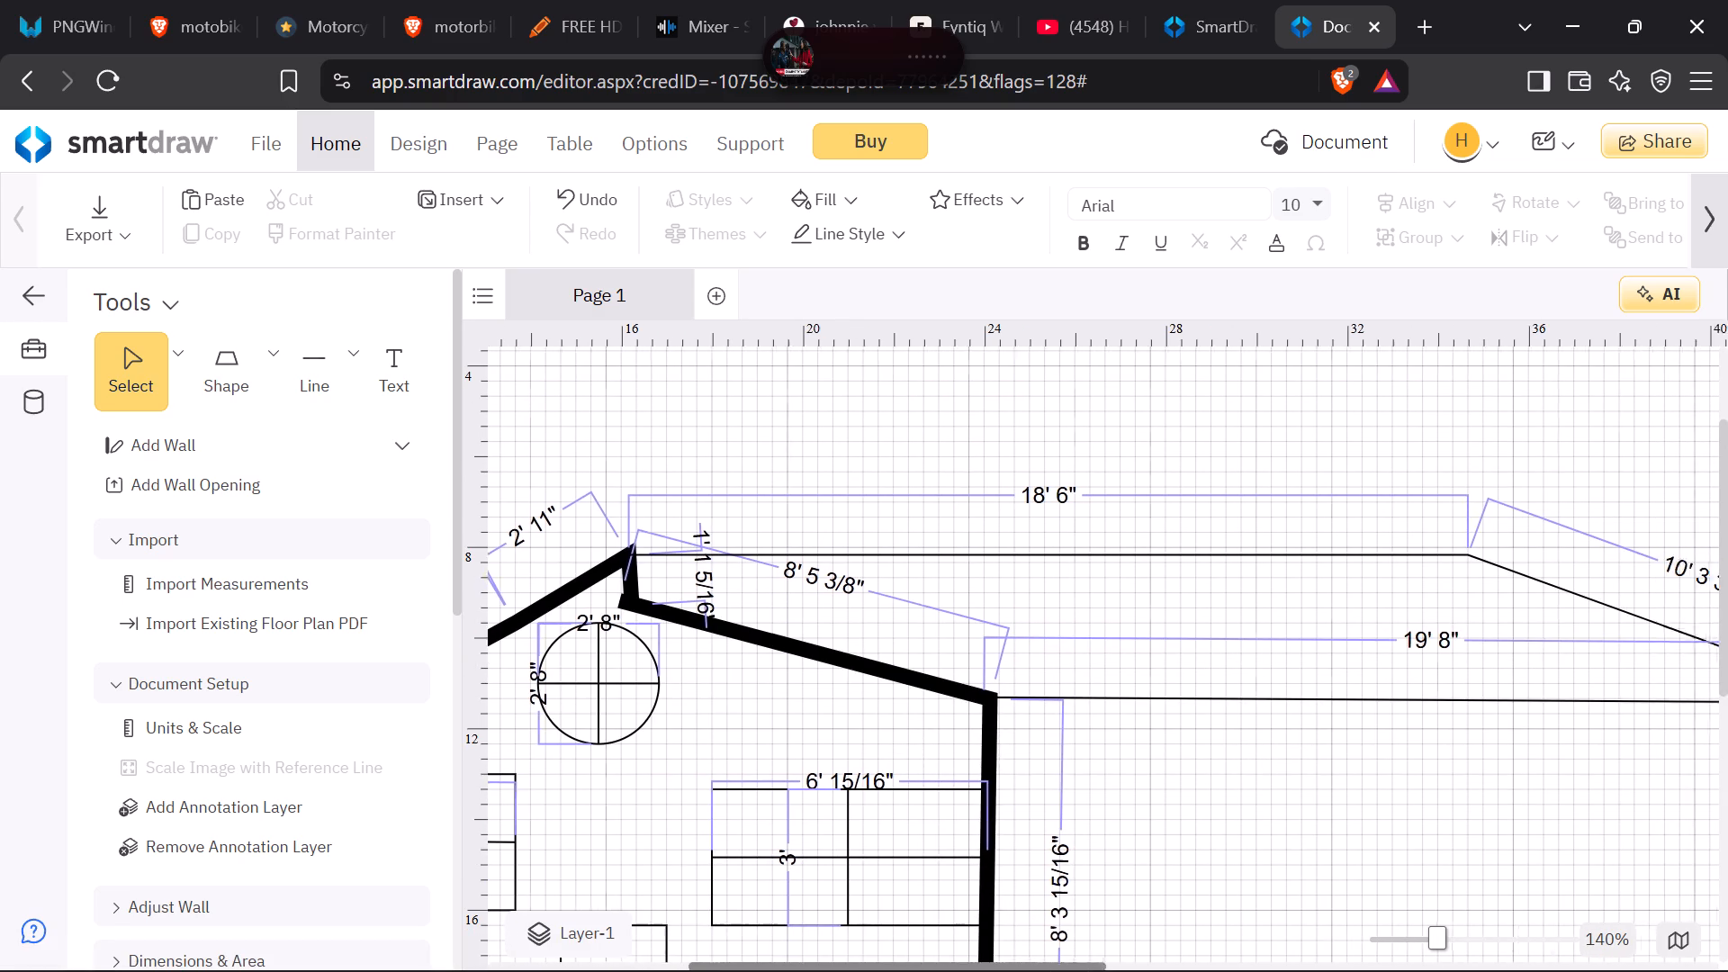
pyautogui.moveTo(1120, 971); pyautogui.dragTo(1281, 970)
pyautogui.click(1318, 711)
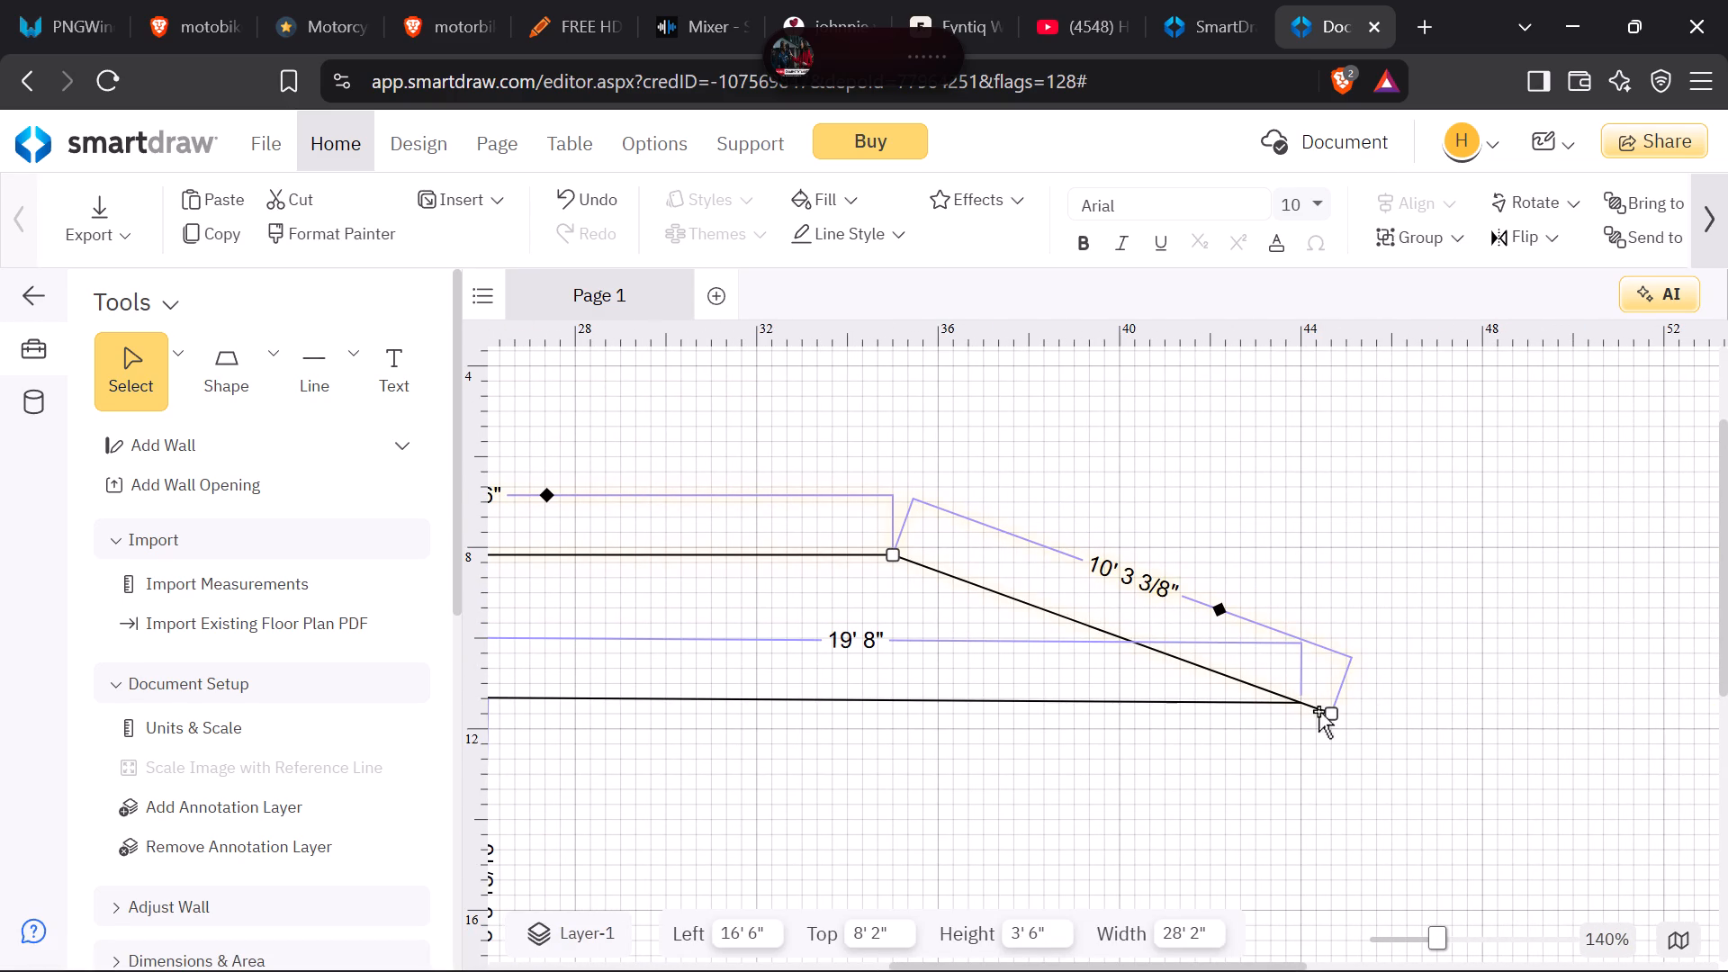
pyautogui.moveTo(1330, 708); pyautogui.dragTo(1306, 703)
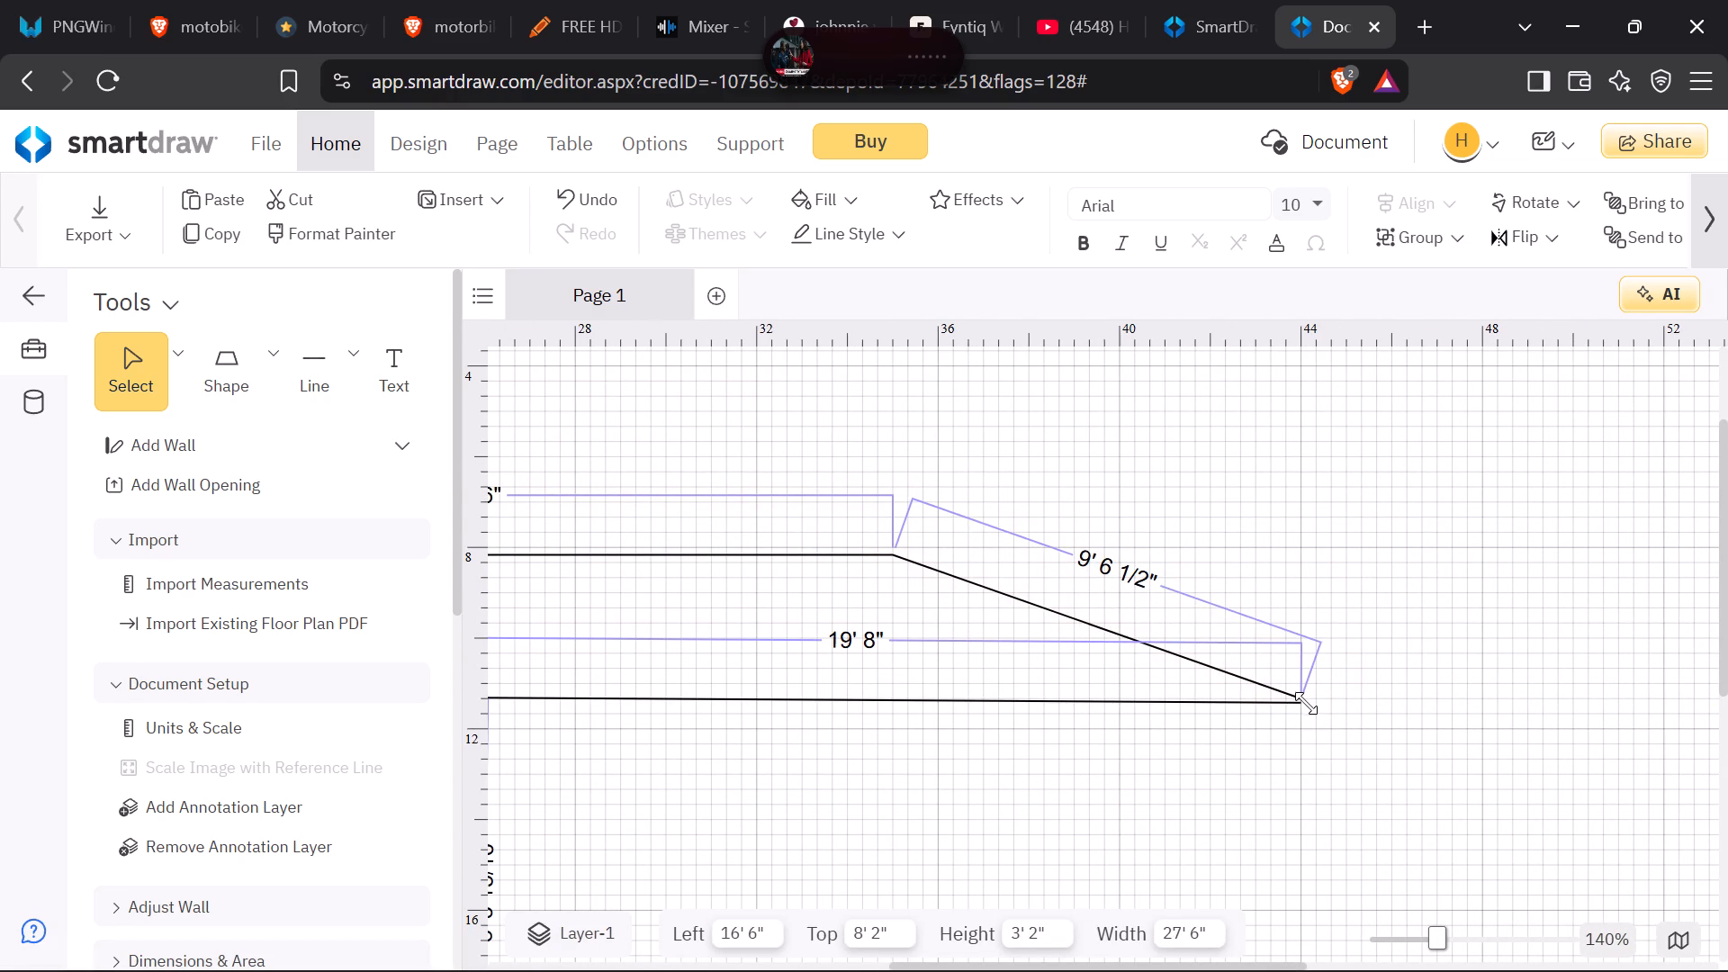
pyautogui.moveTo(1306, 703); pyautogui.dragTo(1299, 699)
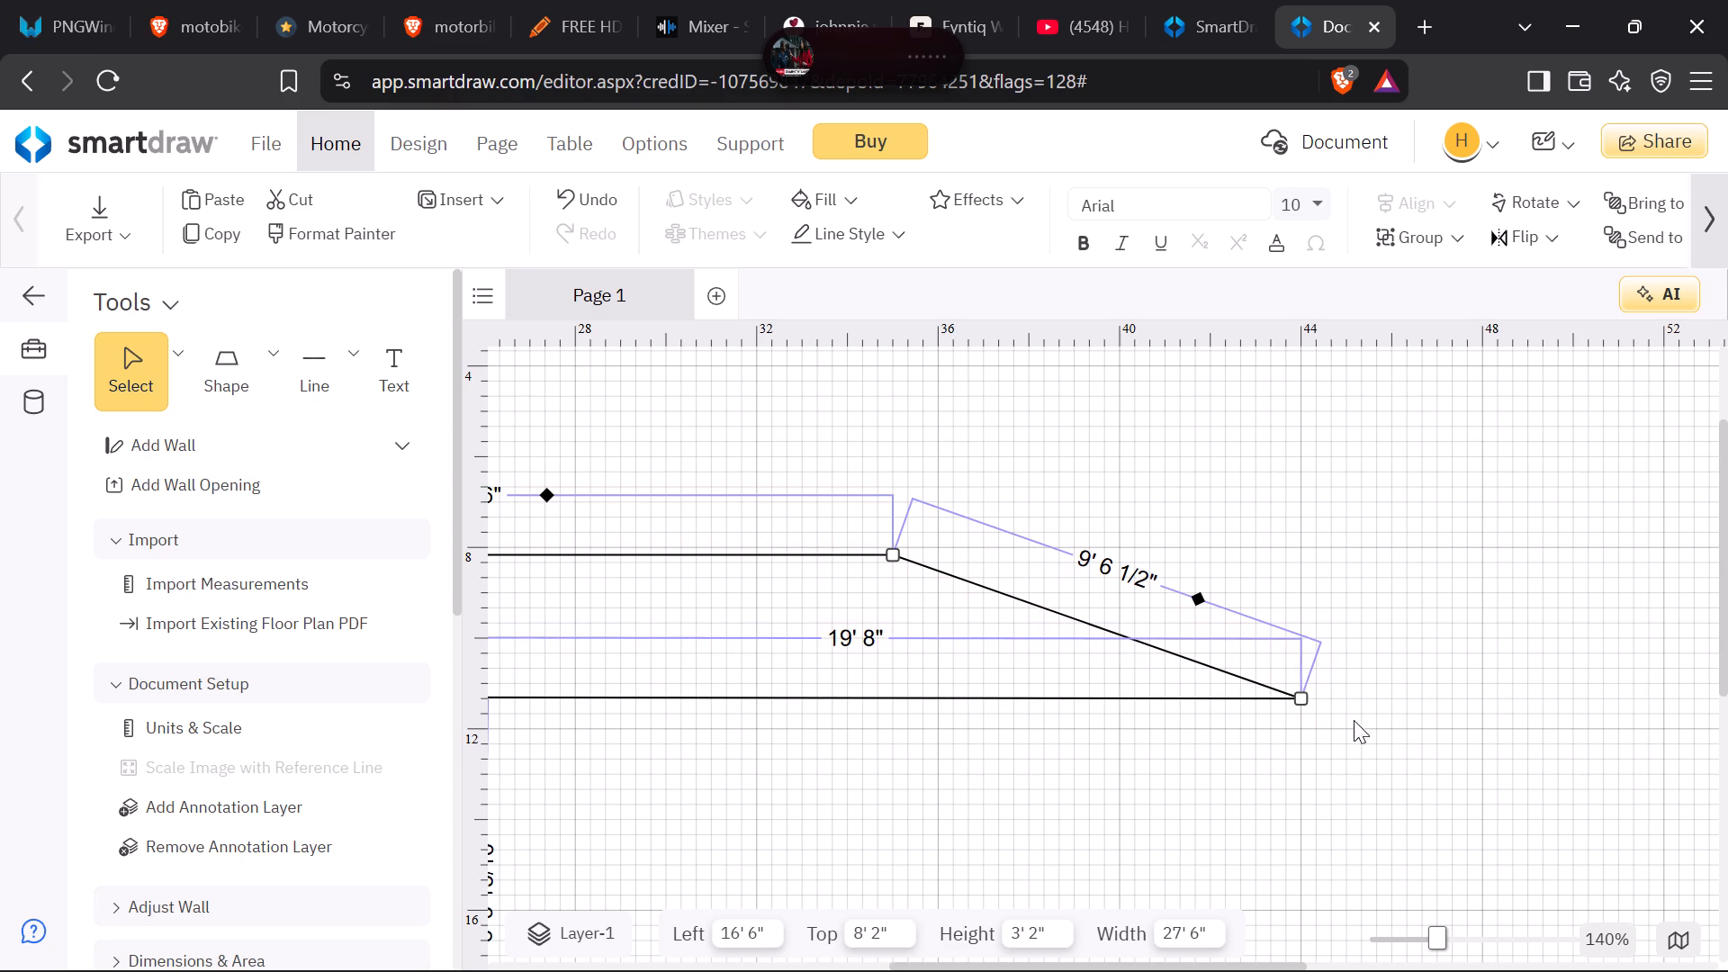
pyautogui.click(1291, 724)
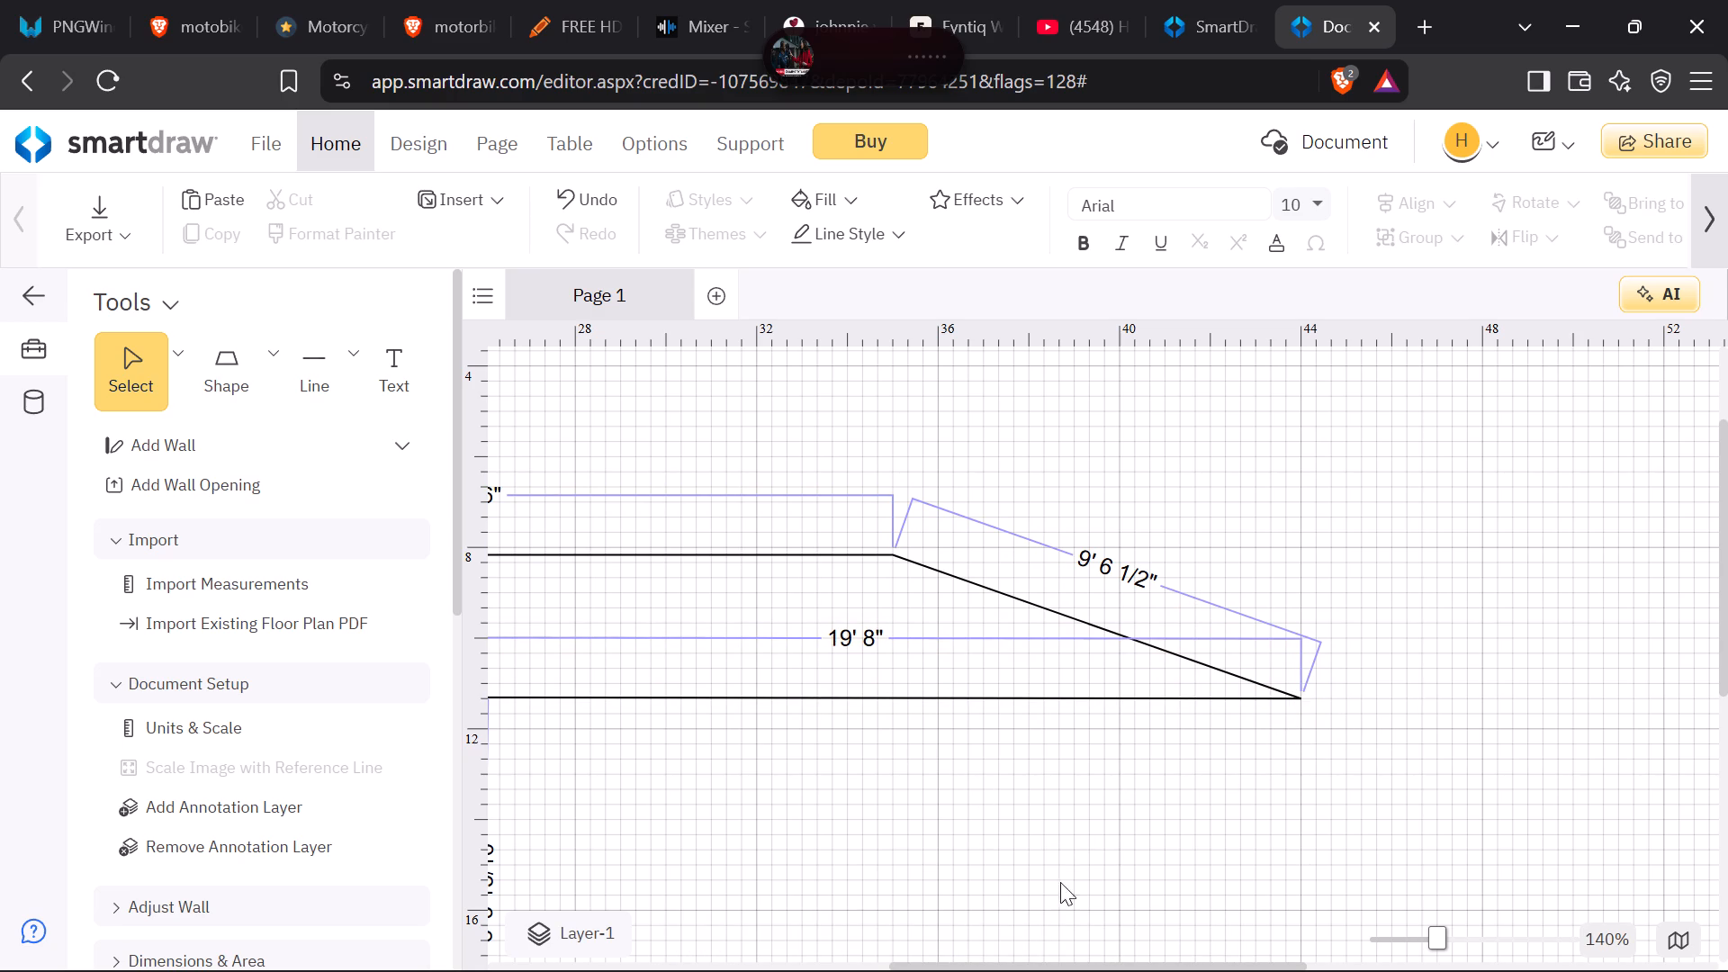
# Draw a vertical wall line 8' 4" long straight down from the corner where the eave and sloped roof line meet.
pyautogui.click(1399, 935)
pyautogui.click(1387, 946)
pyautogui.moveTo(1438, 936); pyautogui.dragTo(1407, 934)
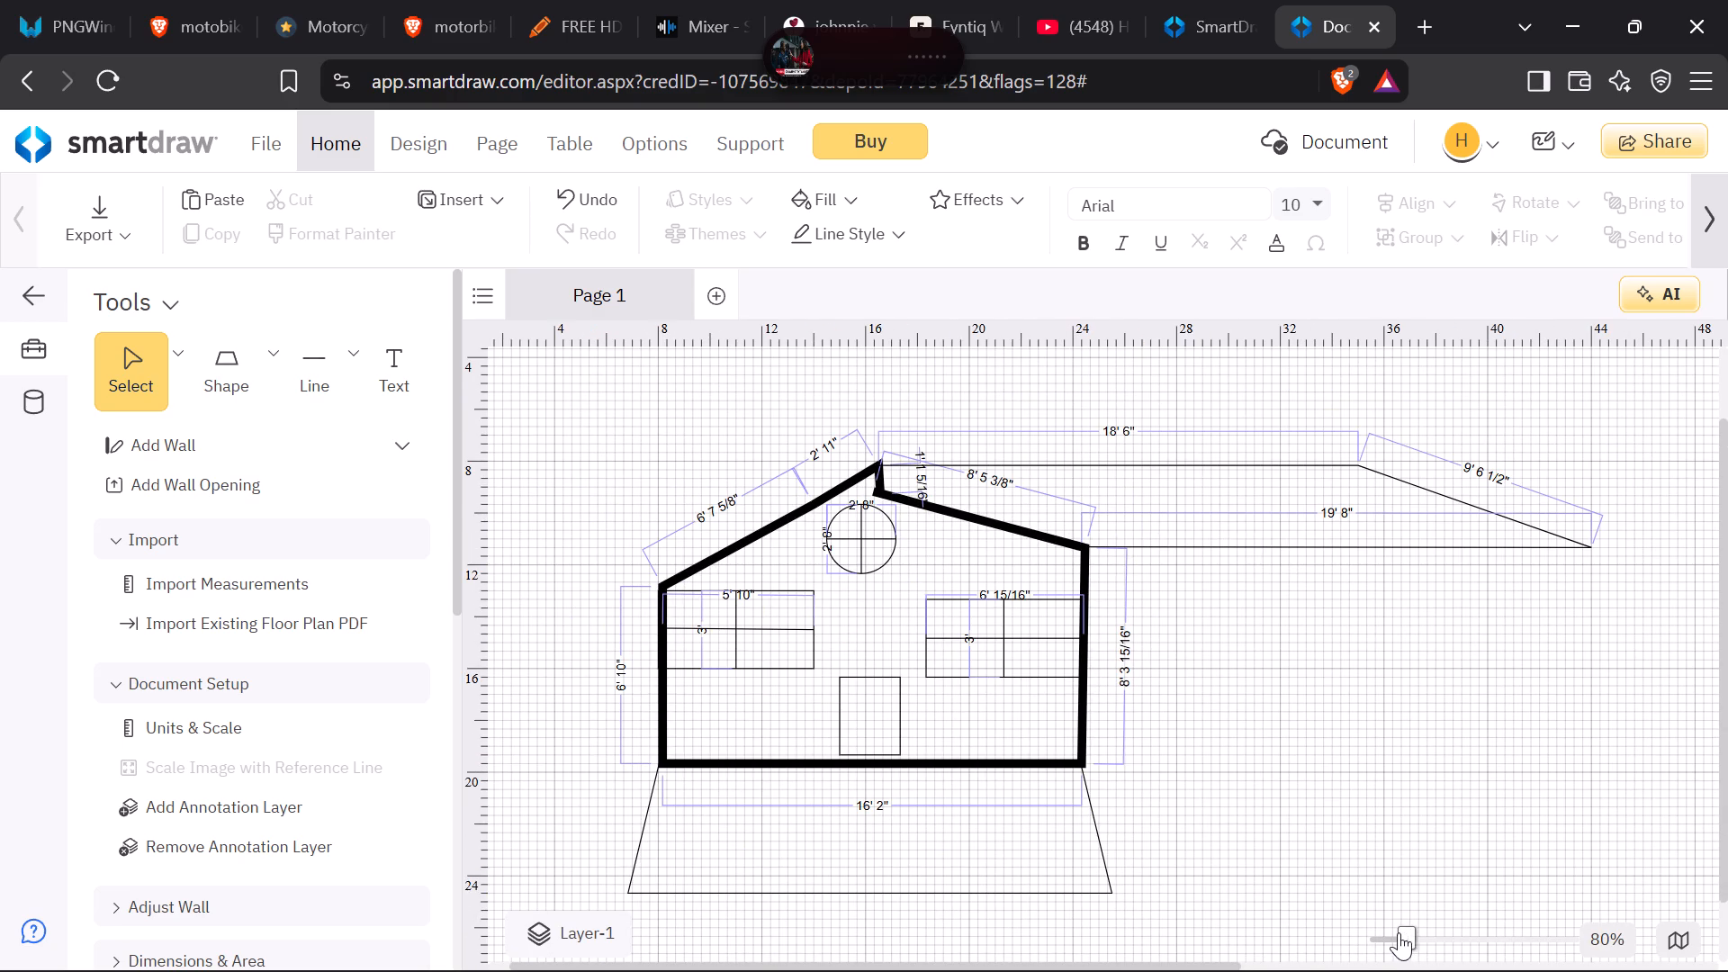
pyautogui.click(320, 375)
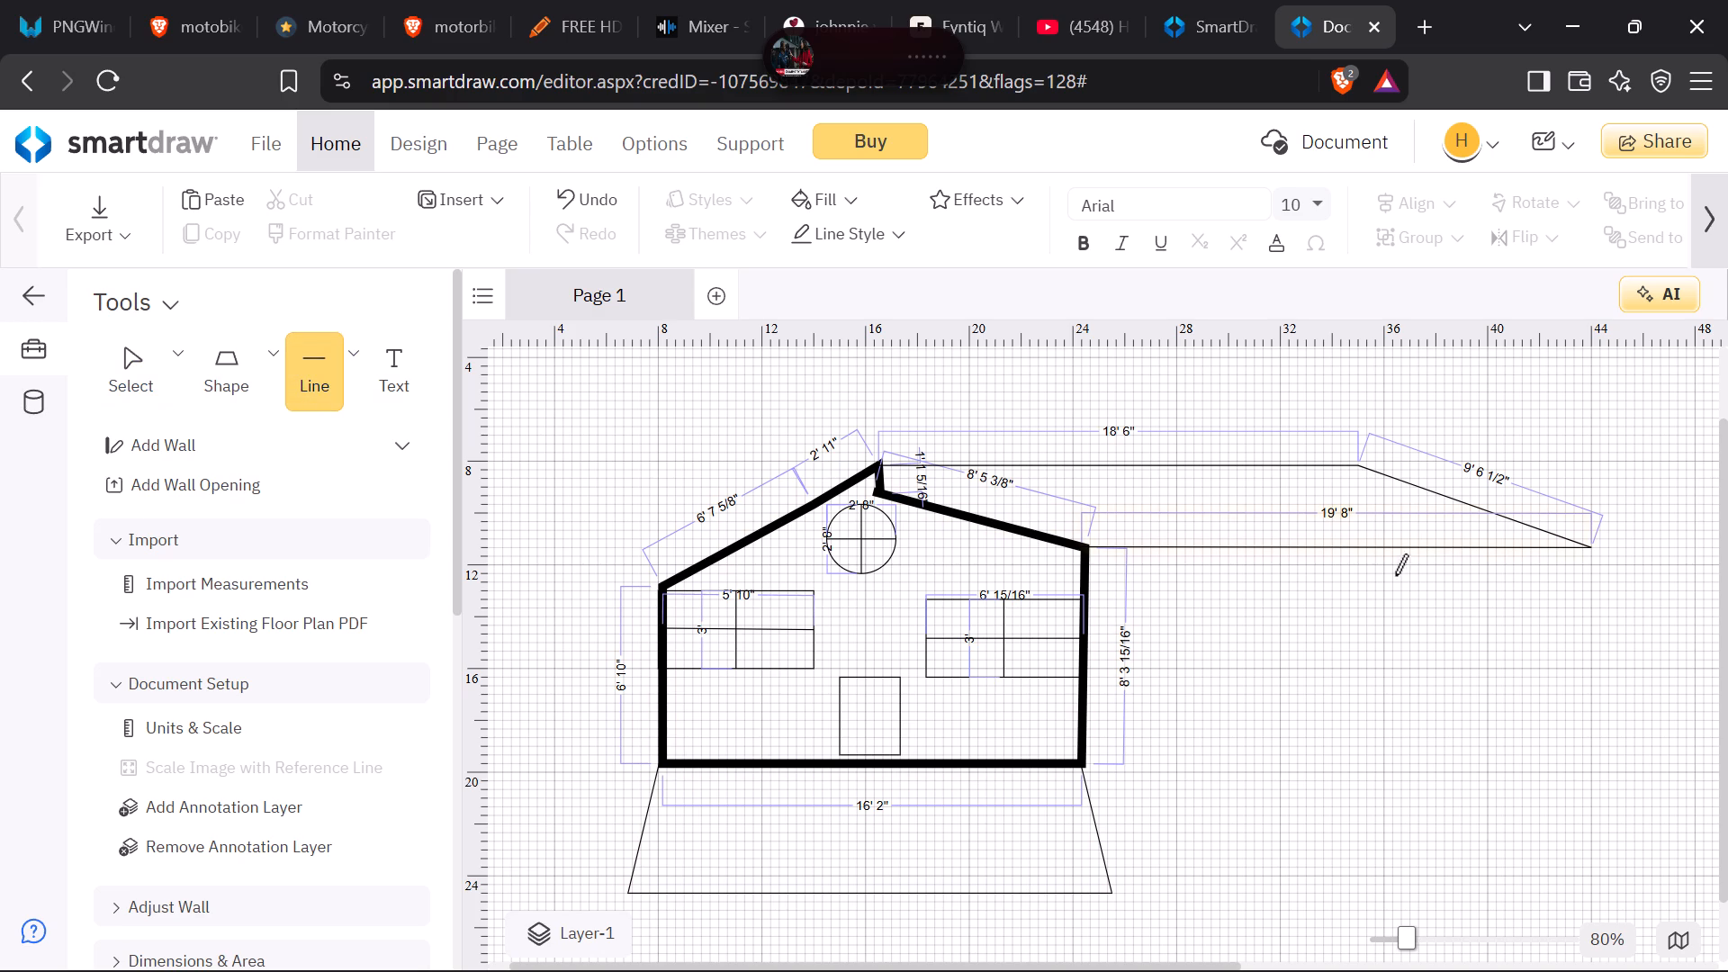
pyautogui.moveTo(1591, 548); pyautogui.dragTo(1597, 704)
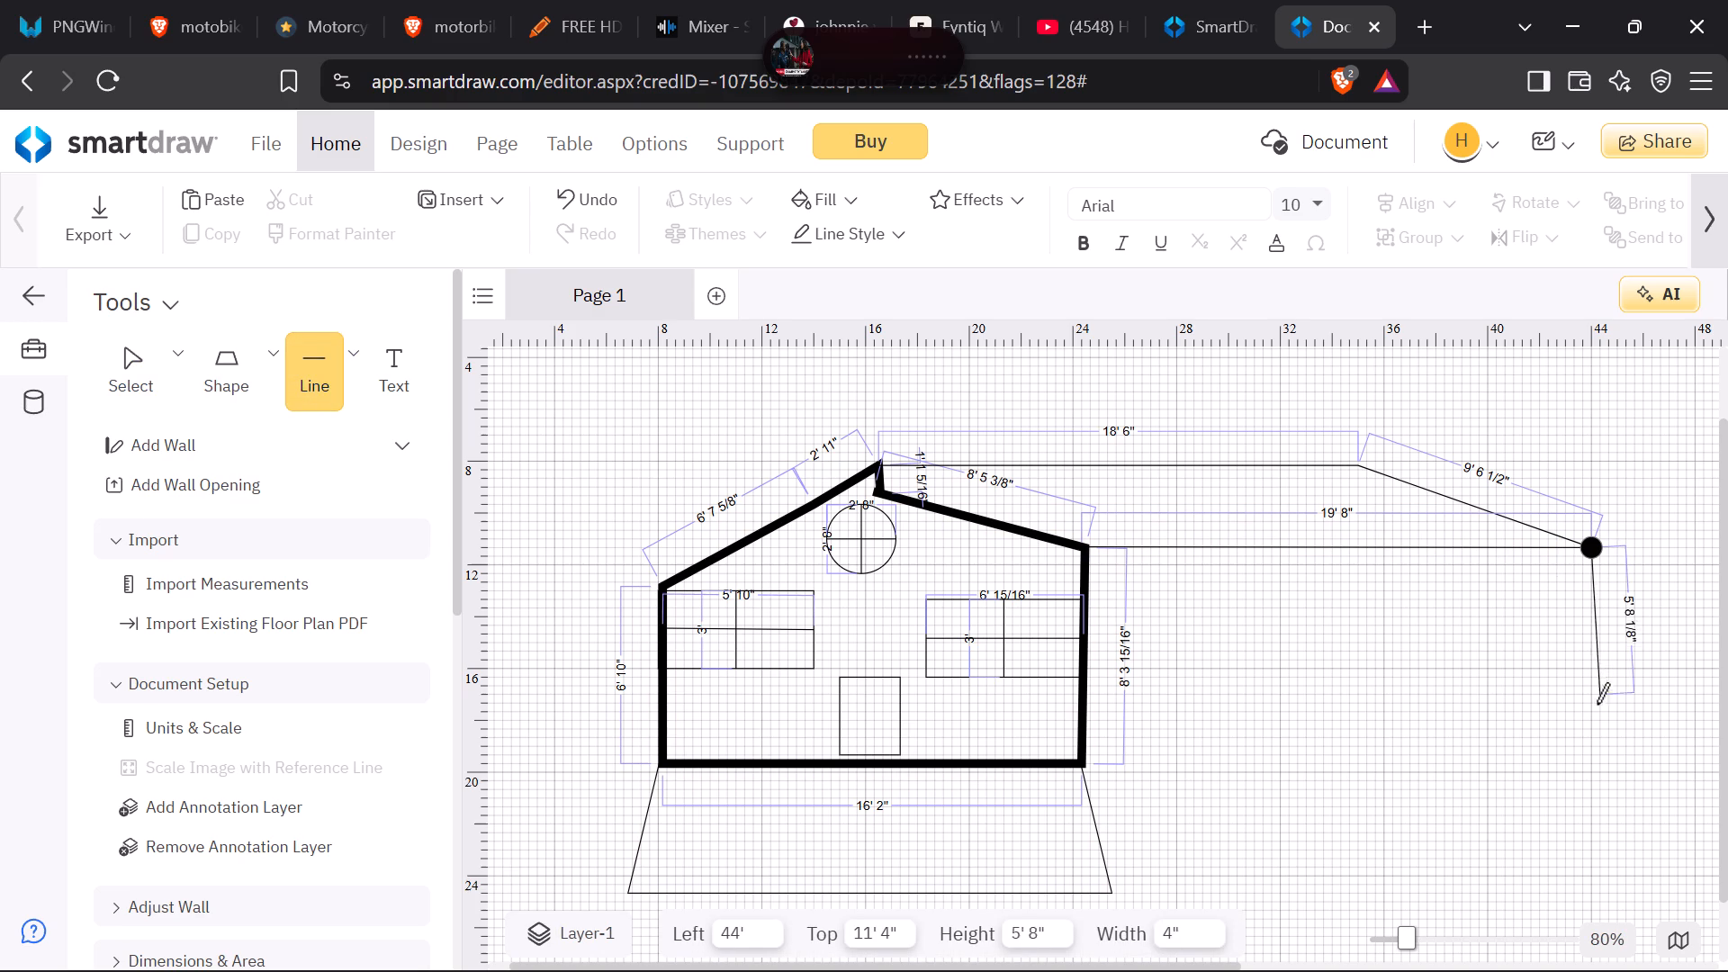
pyautogui.moveTo(1597, 704); pyautogui.dragTo(1581, 759)
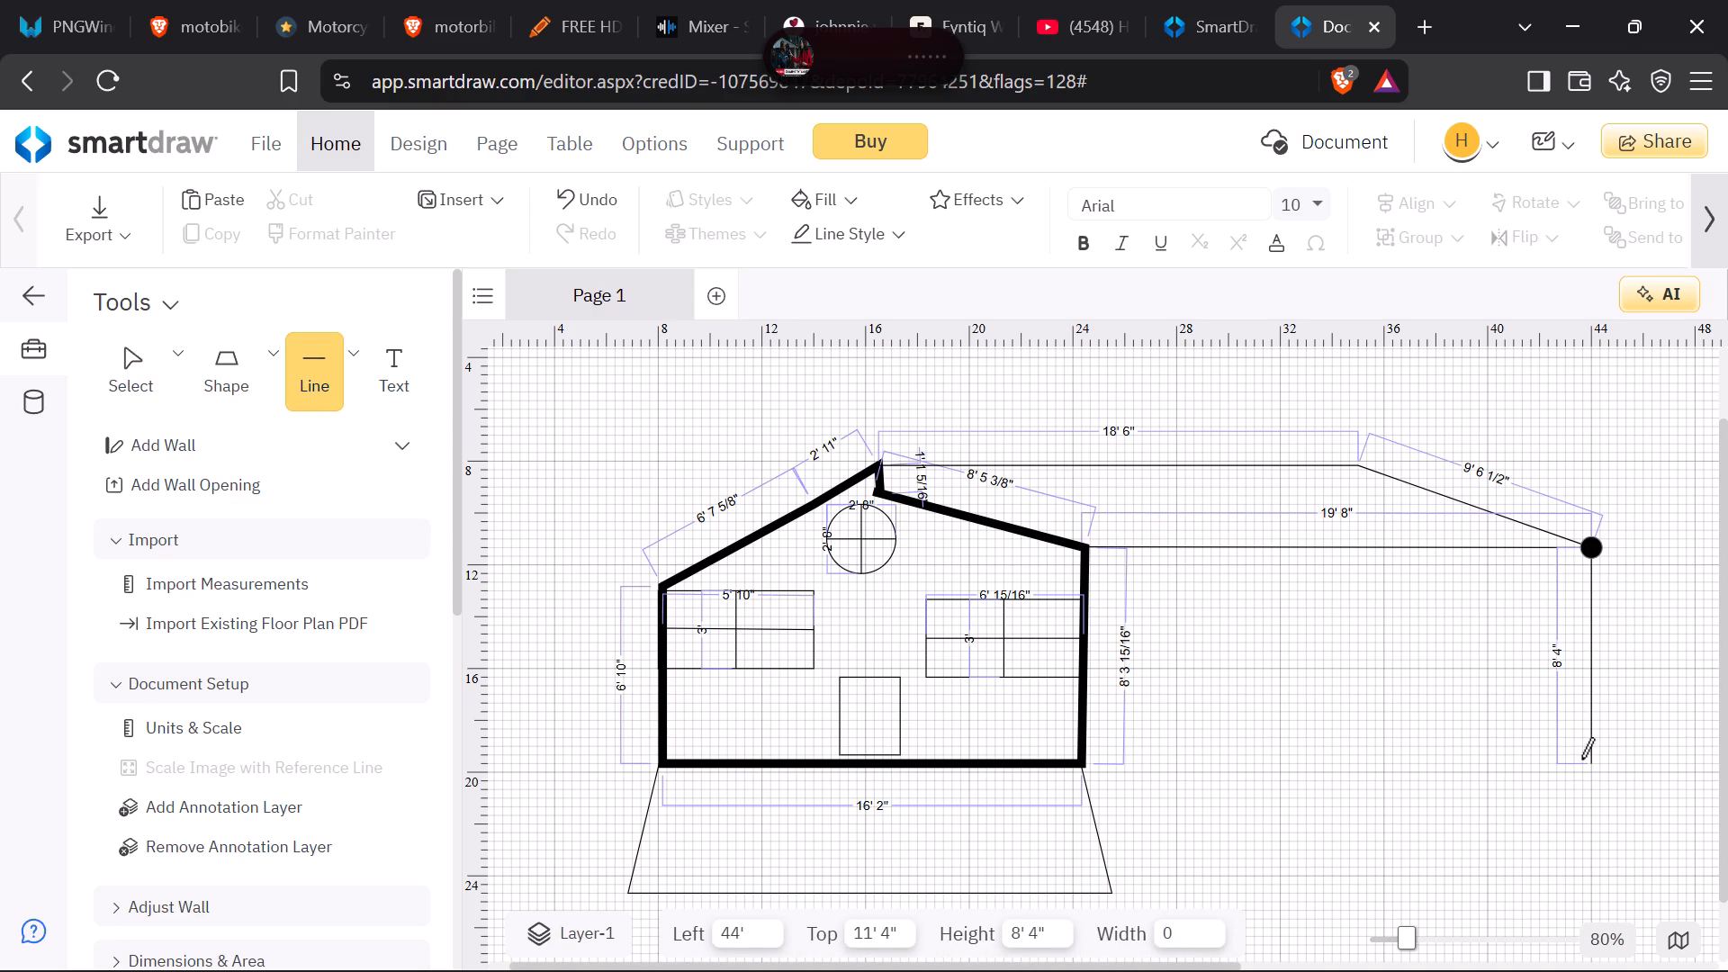
pyautogui.moveTo(1581, 759); pyautogui.dragTo(1583, 760)
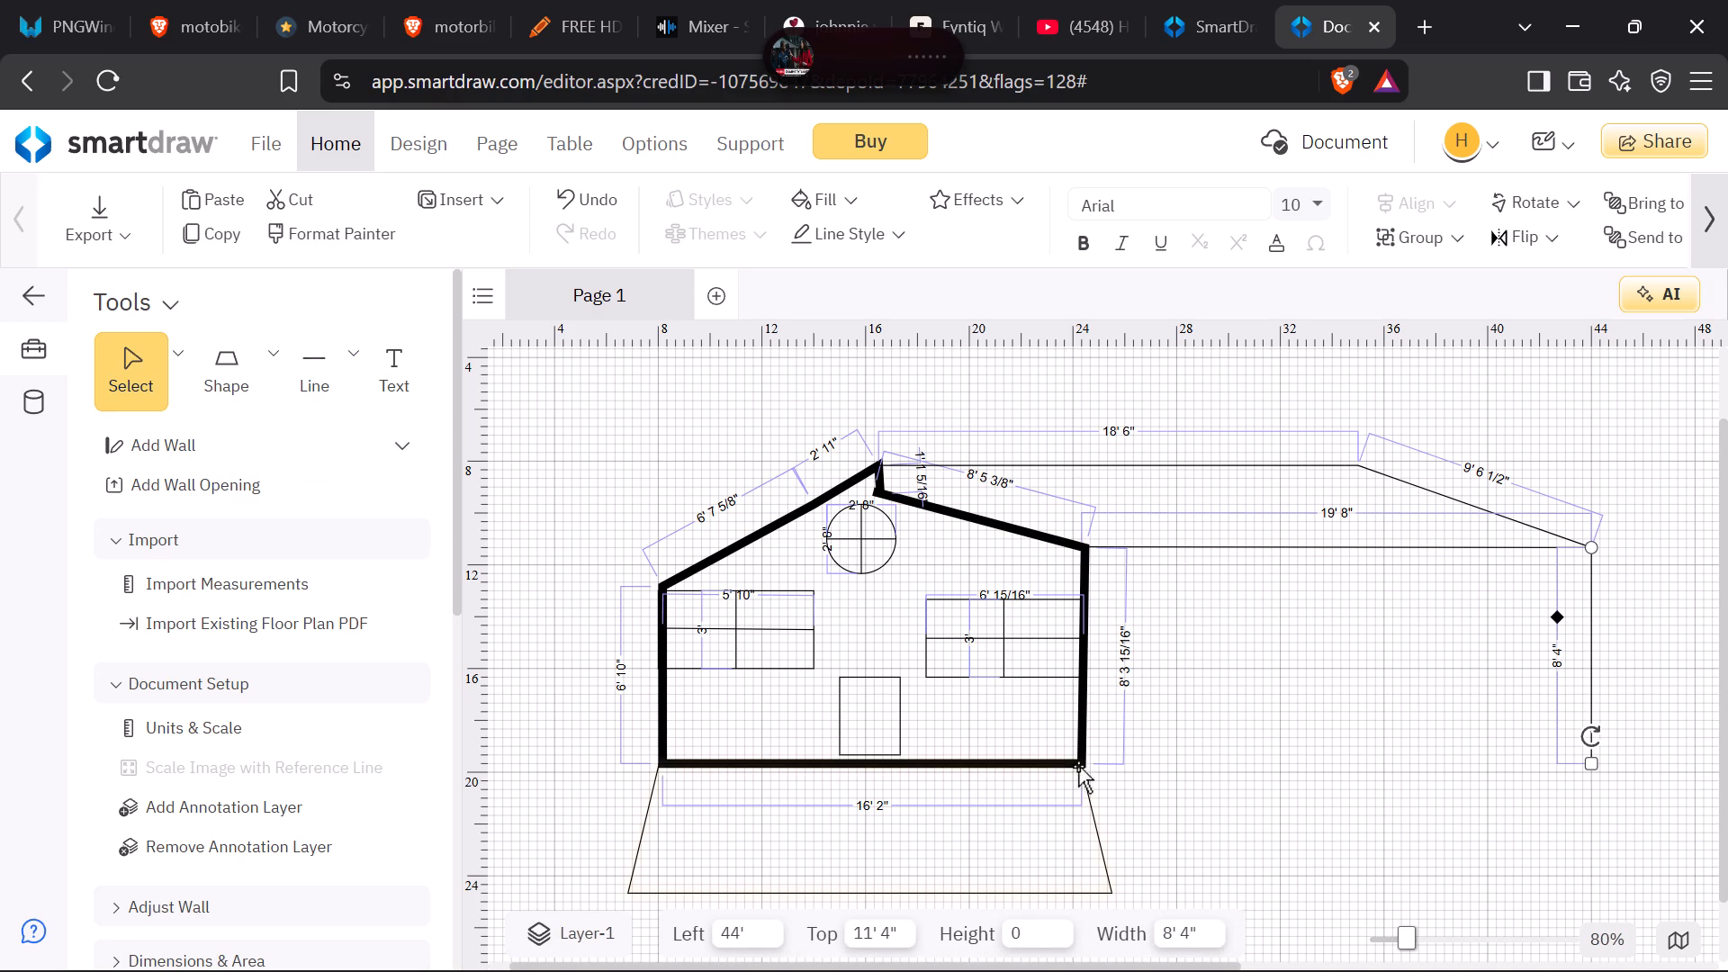
# Draw a horizontal base line 19' 8" long from the house front's lower right corner to the bottom of the far vertical line.
pyautogui.click(321, 357)
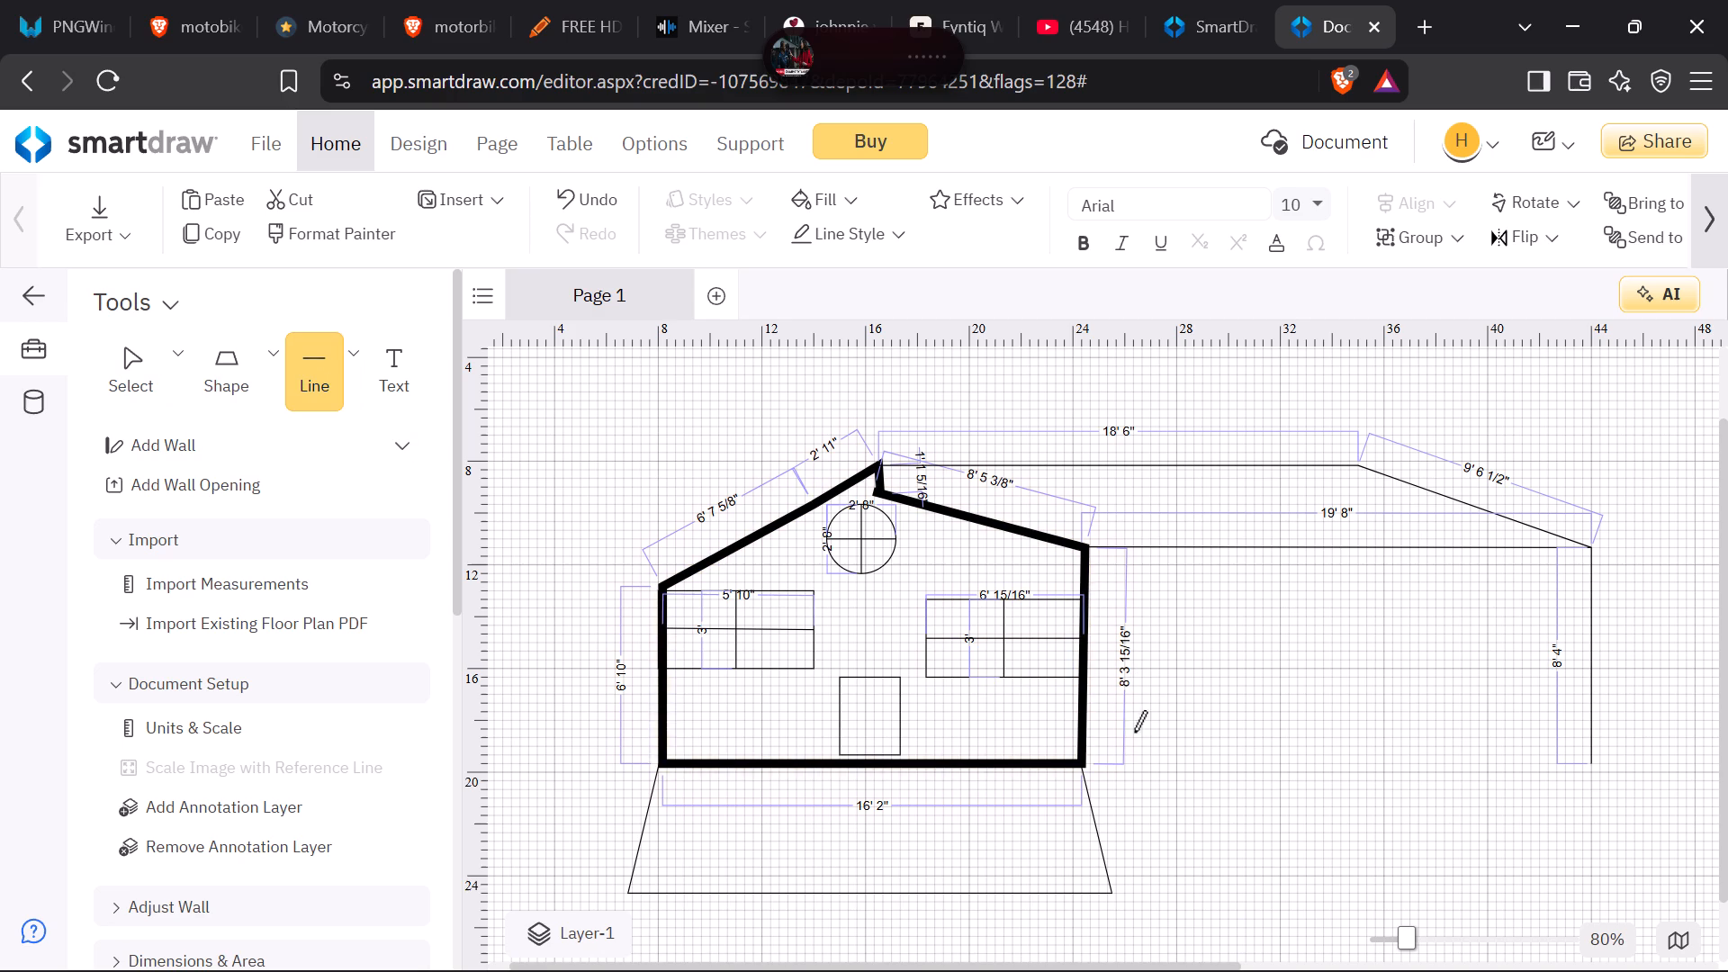
pyautogui.moveTo(1084, 762); pyautogui.dragTo(1118, 763)
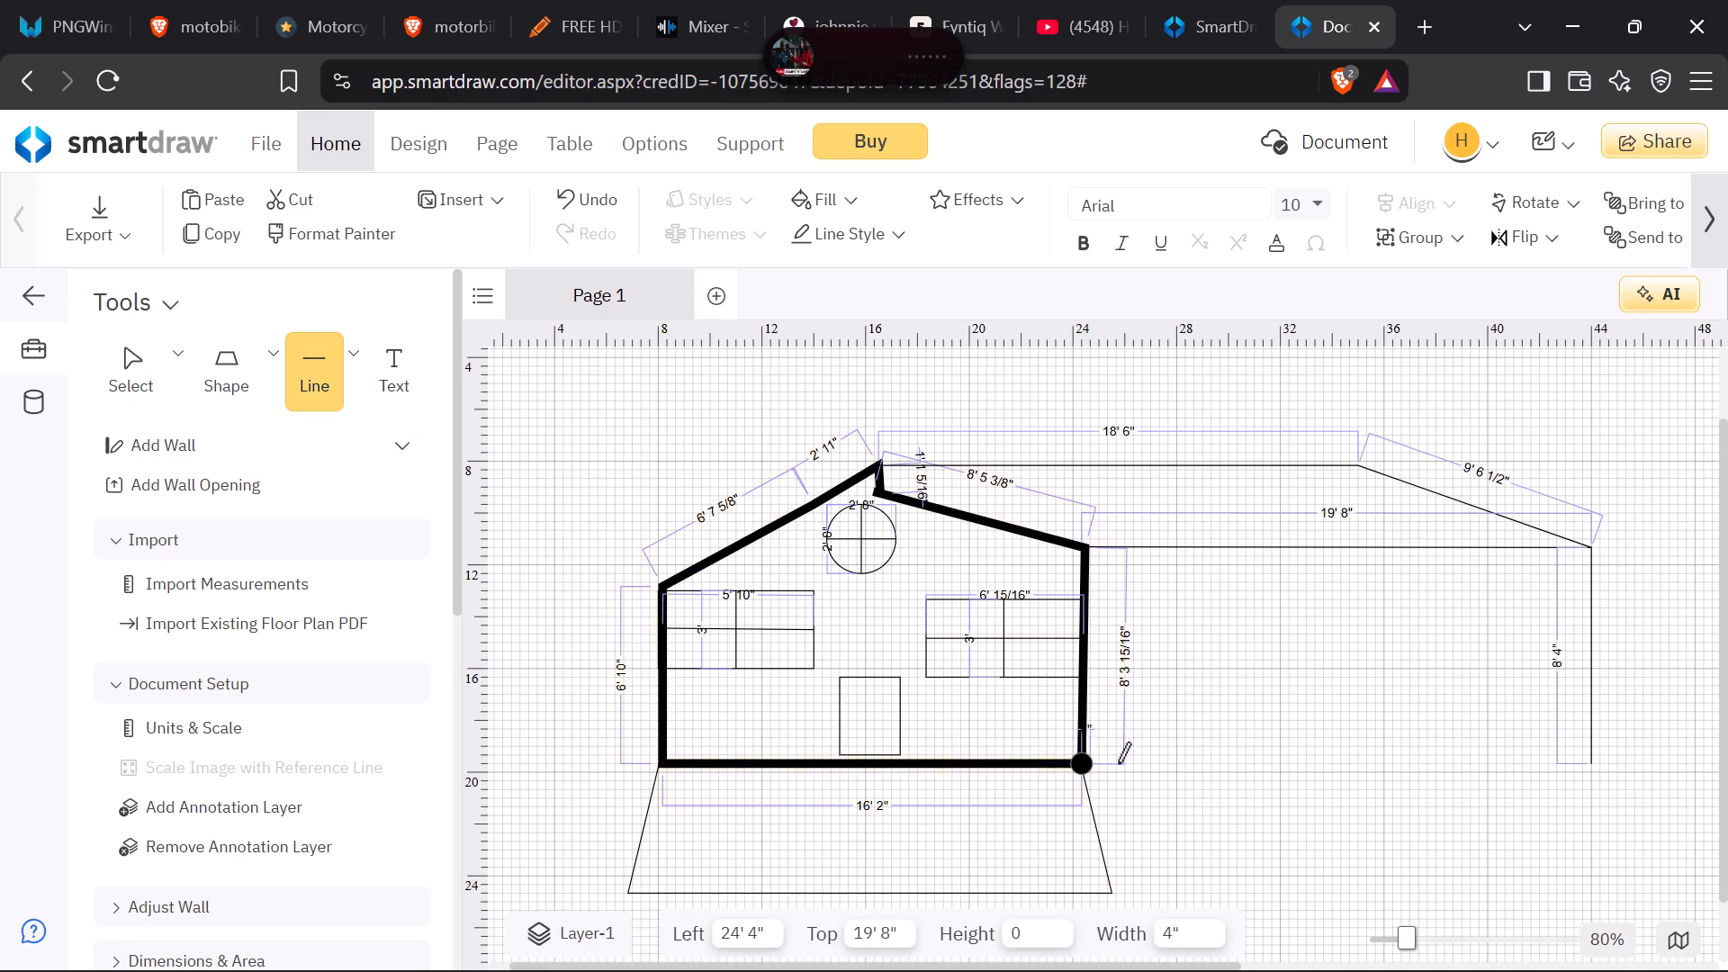
pyautogui.moveTo(1118, 763); pyautogui.dragTo(1596, 749)
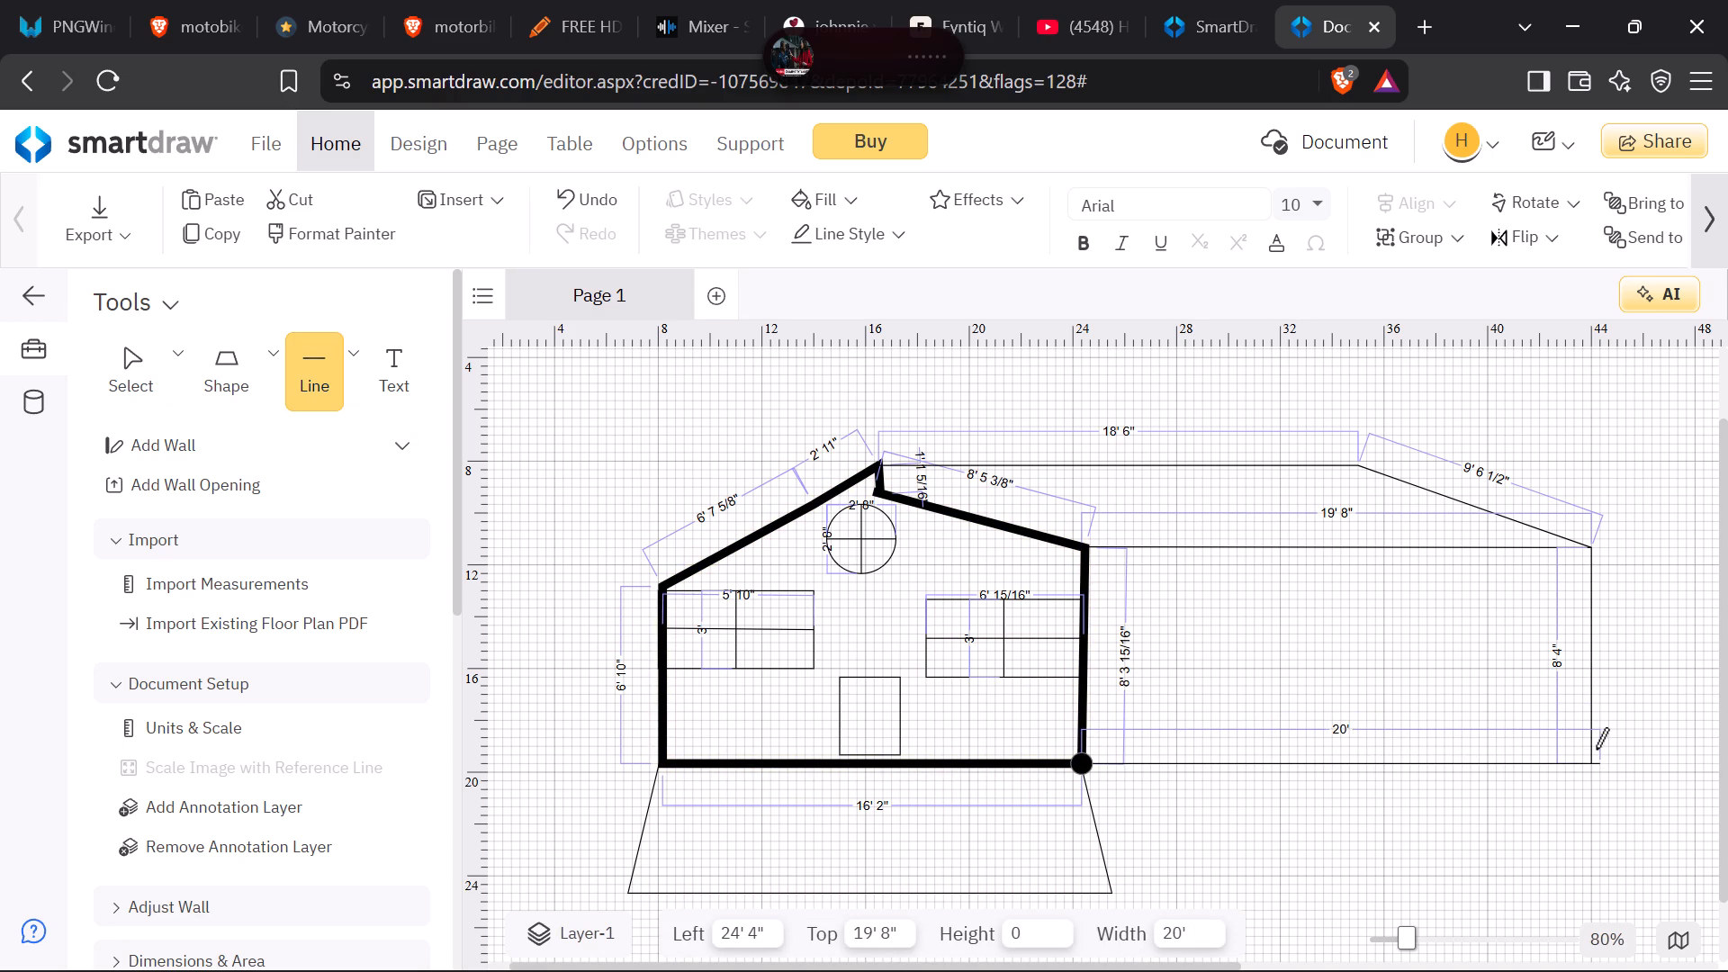
pyautogui.moveTo(1596, 749); pyautogui.dragTo(1590, 755)
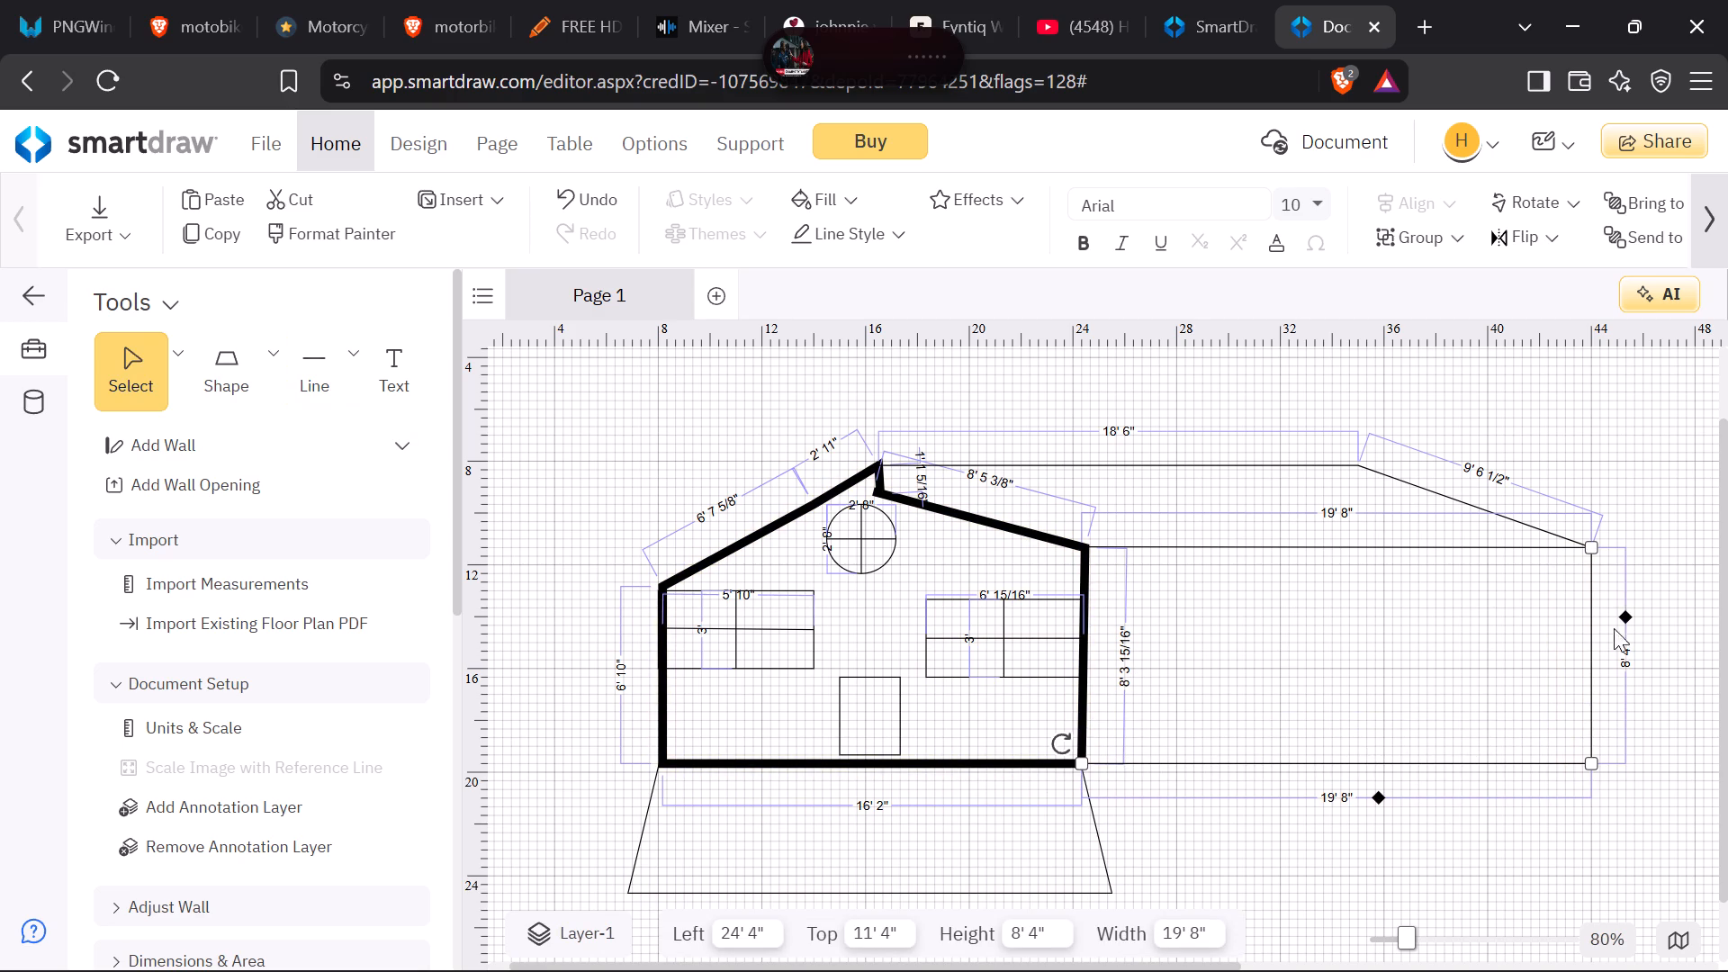
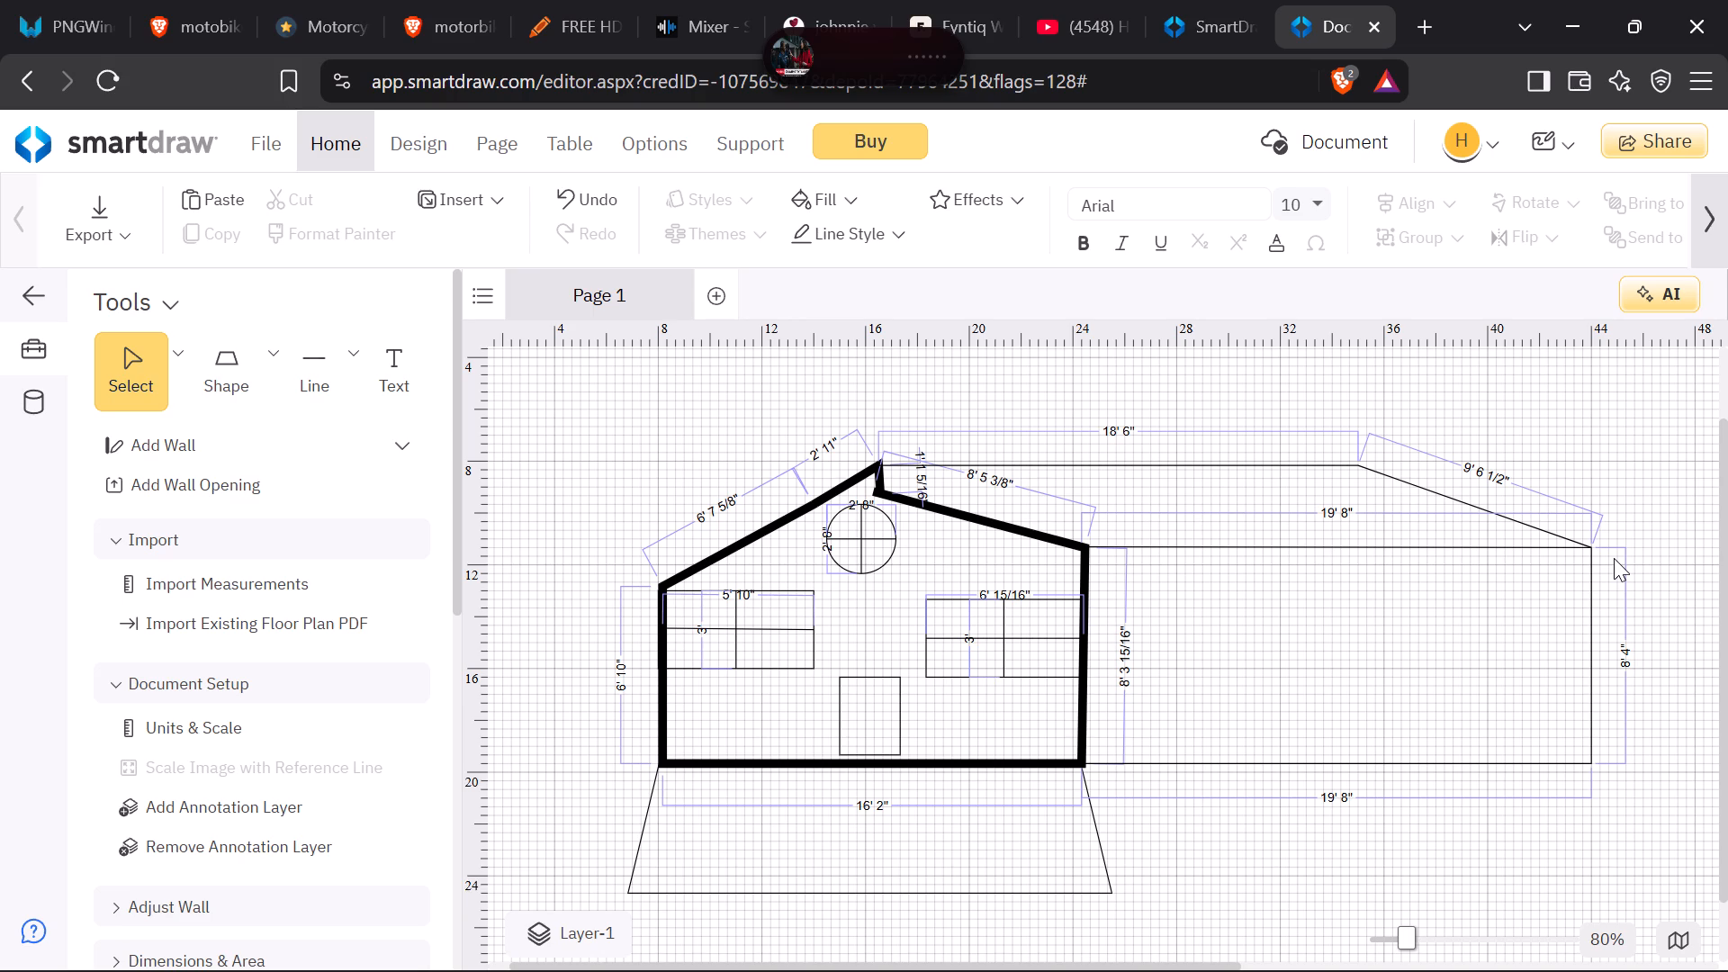
# Select the trapezoid base below the house front.
pyautogui.click(1115, 884)
pyautogui.click(1100, 893)
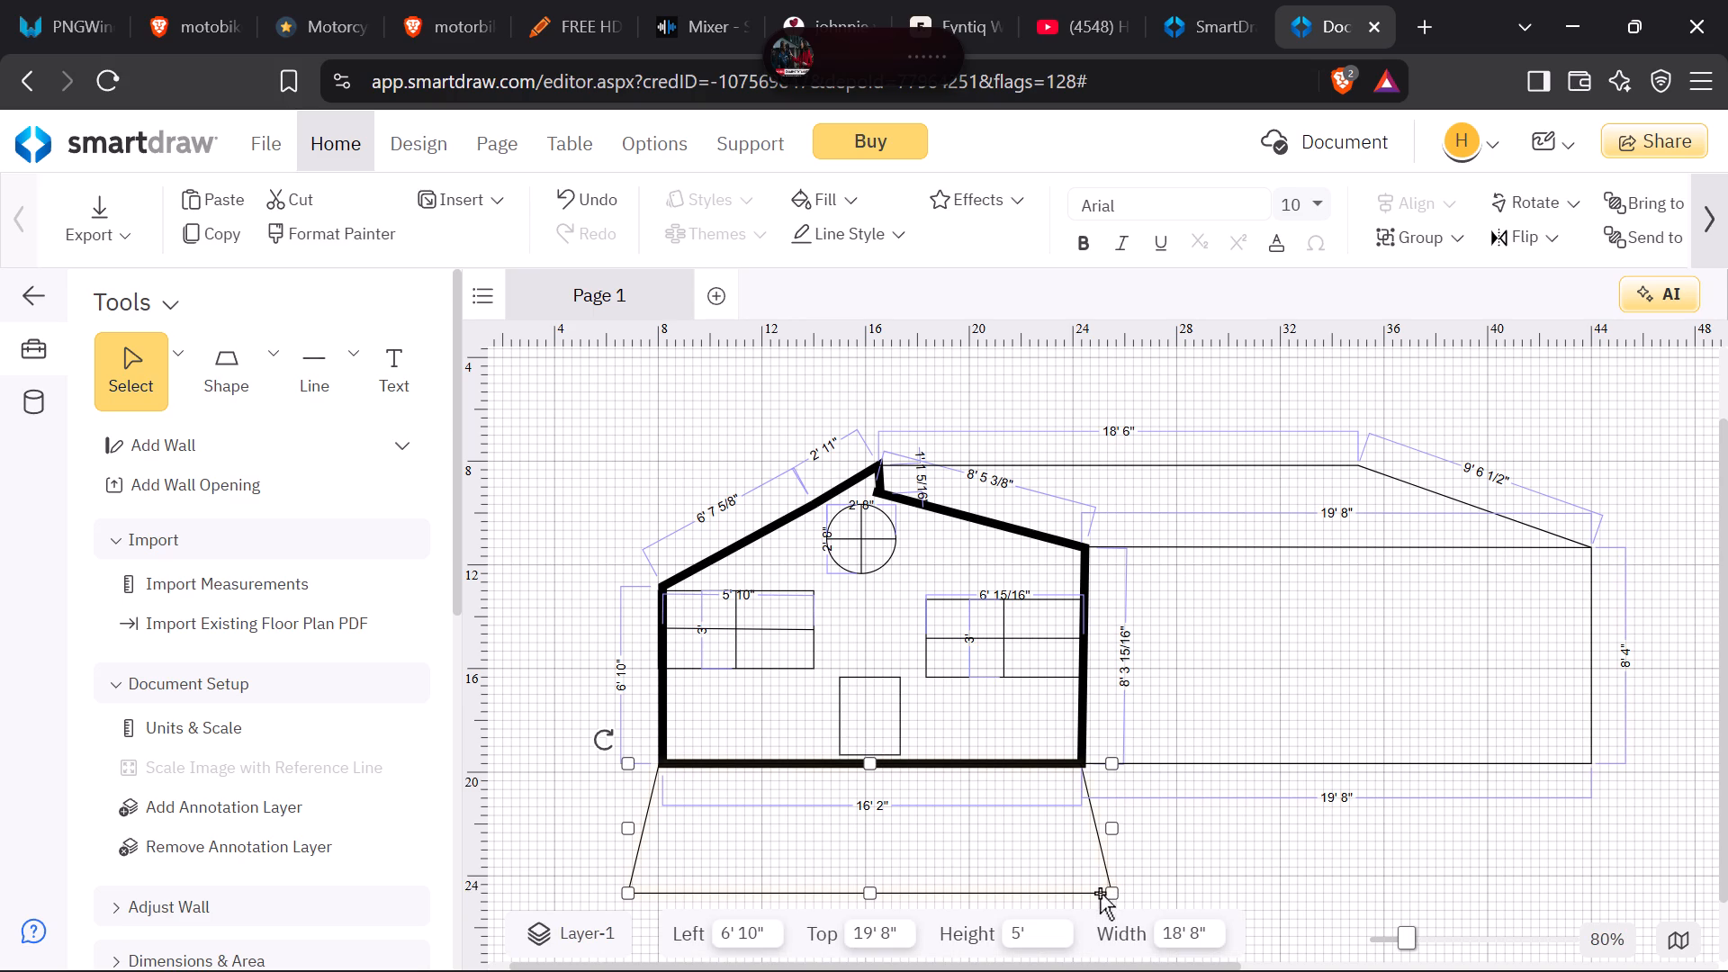
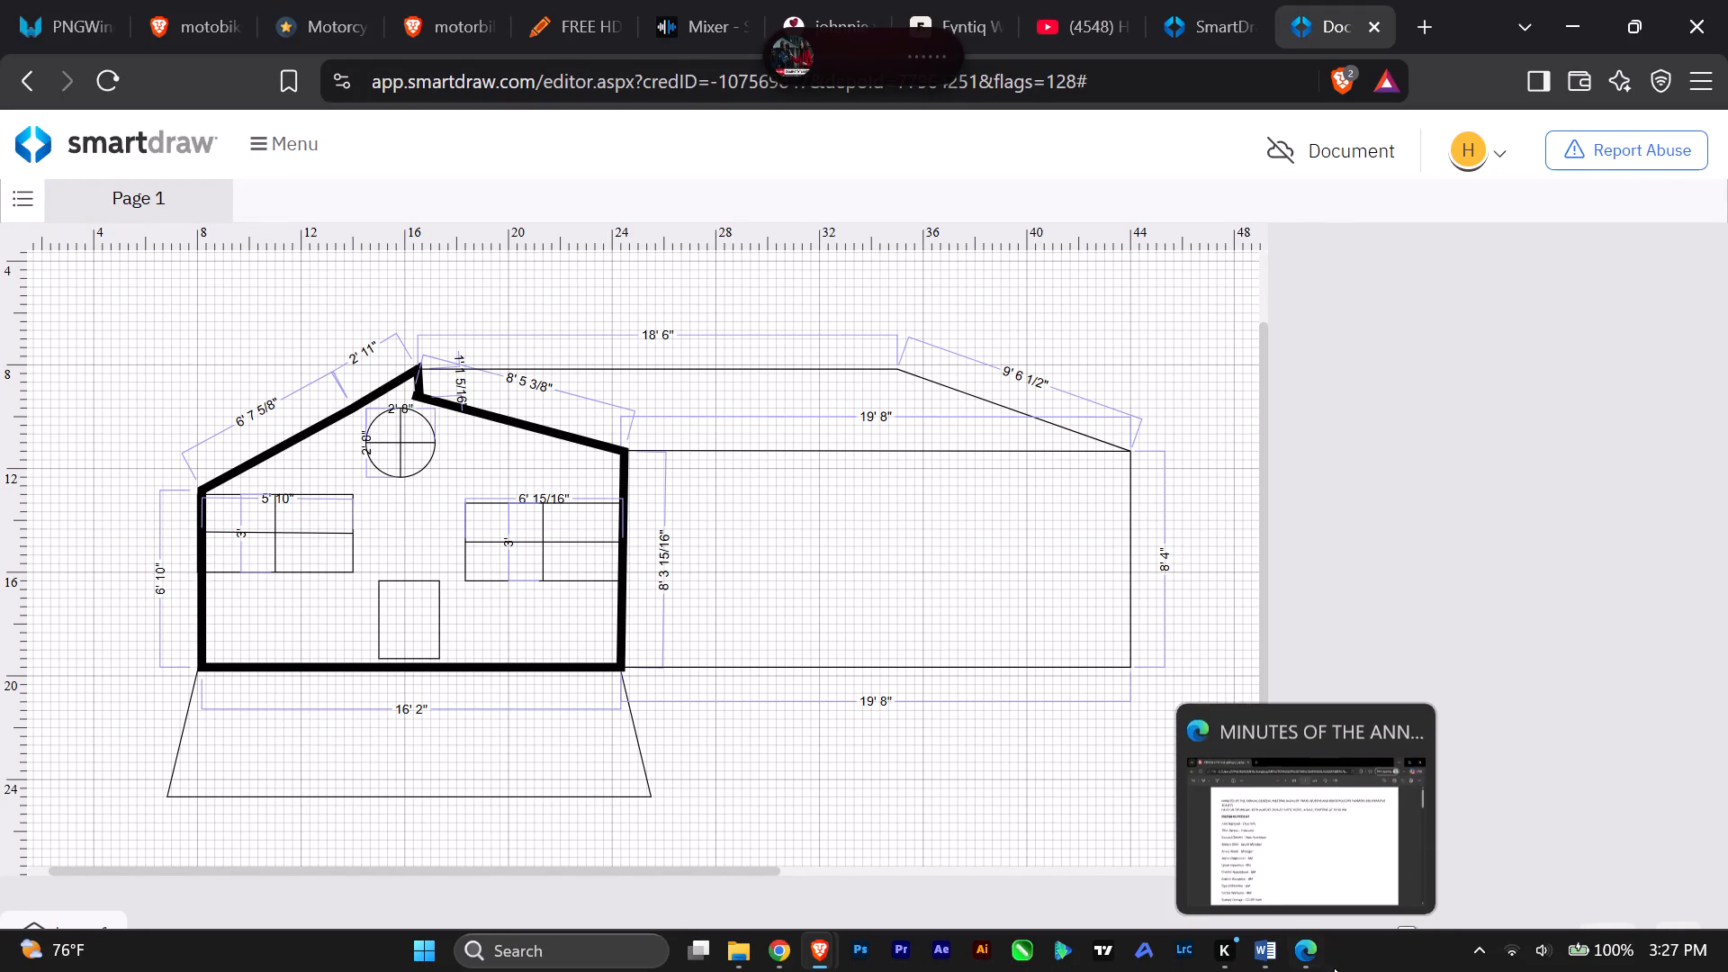
# Close the Edge and Word windows holding the annual general meeting minutes, discarding the unsaved Word changes, and return to the house drawing.
pyautogui.click(1408, 728)
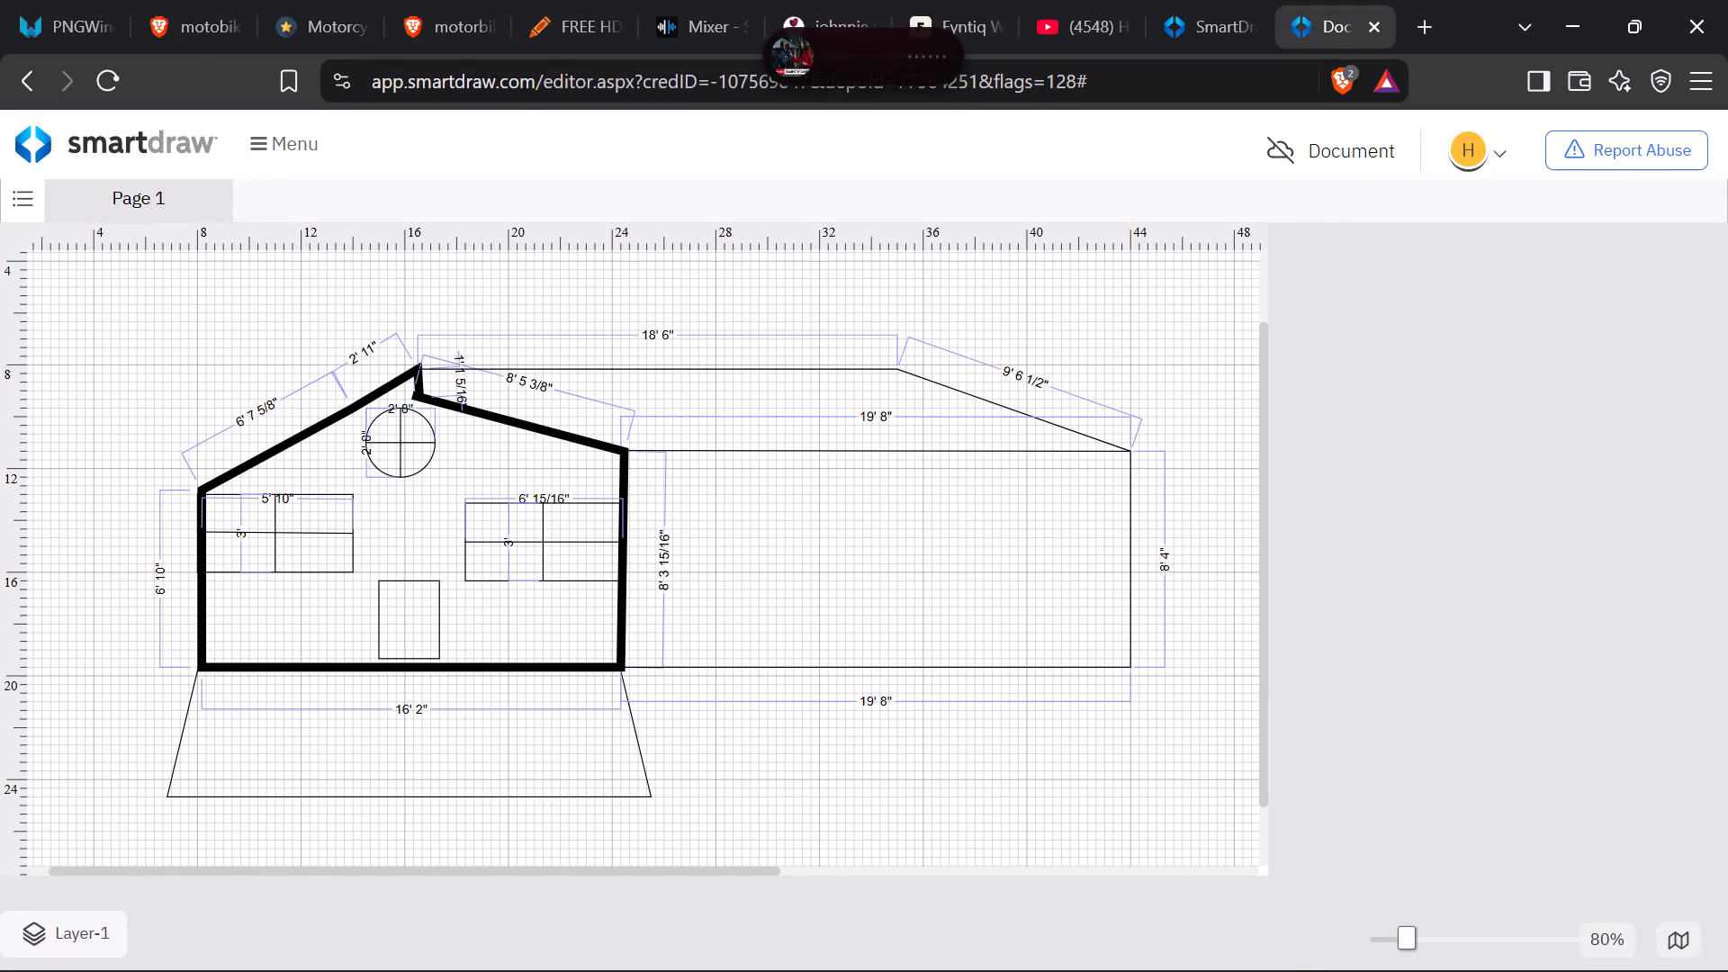
pyautogui.click(1403, 733)
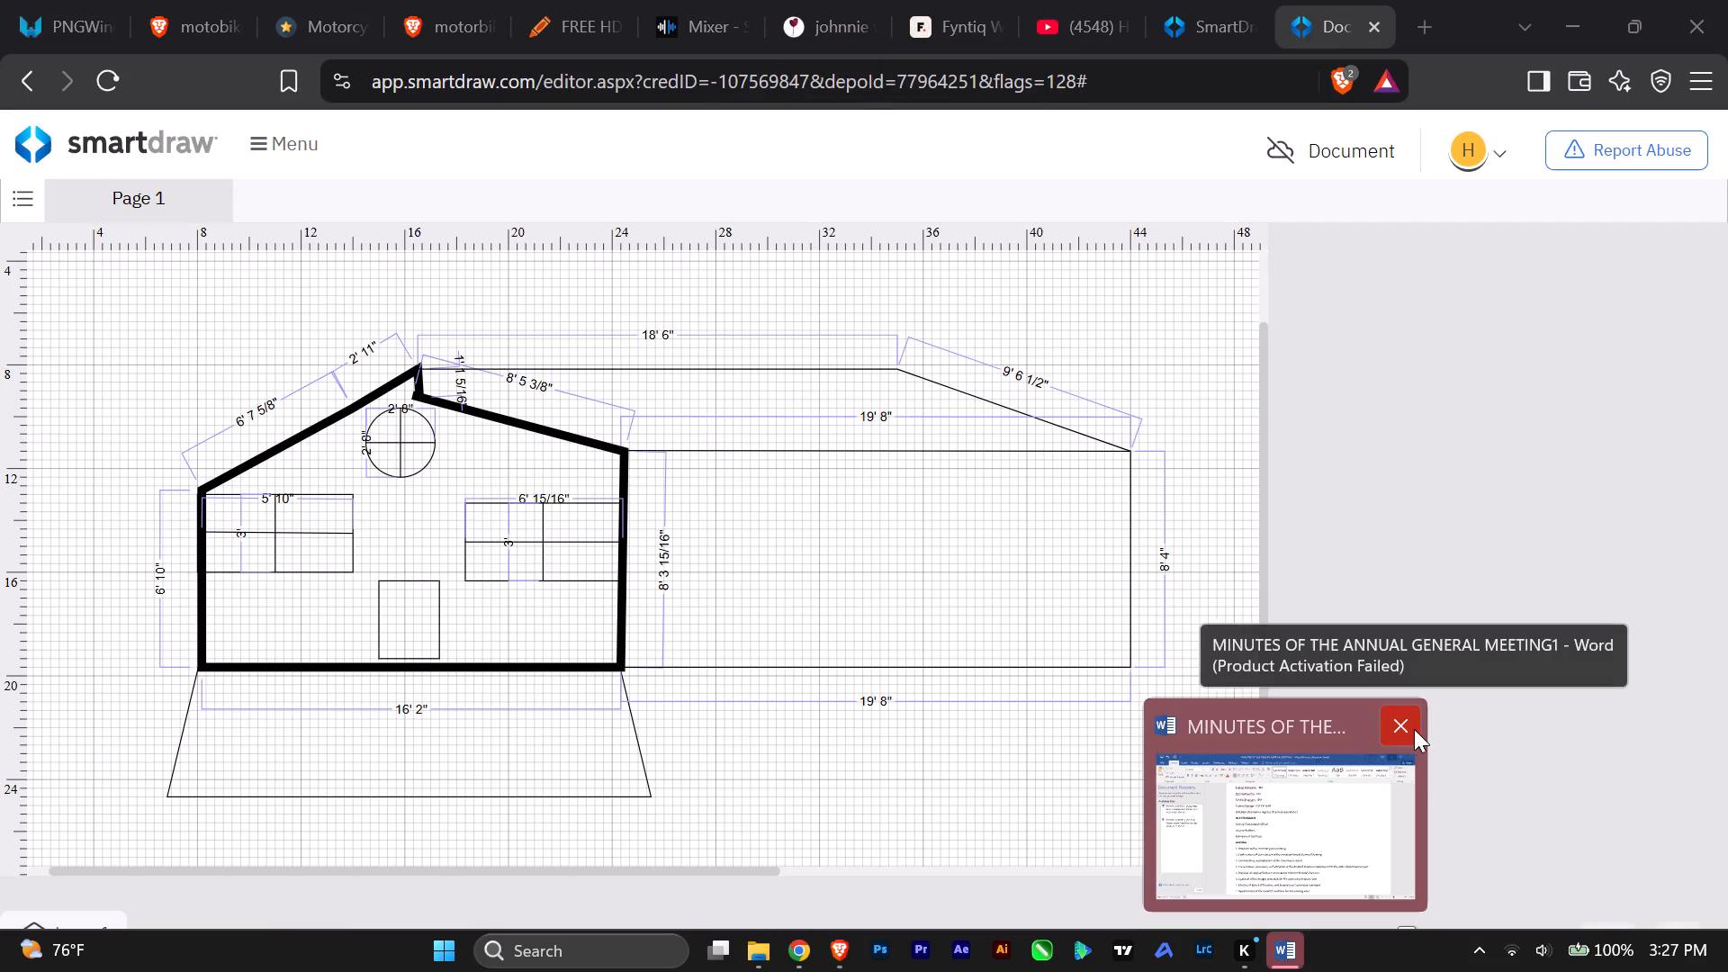
pyautogui.click(1416, 729)
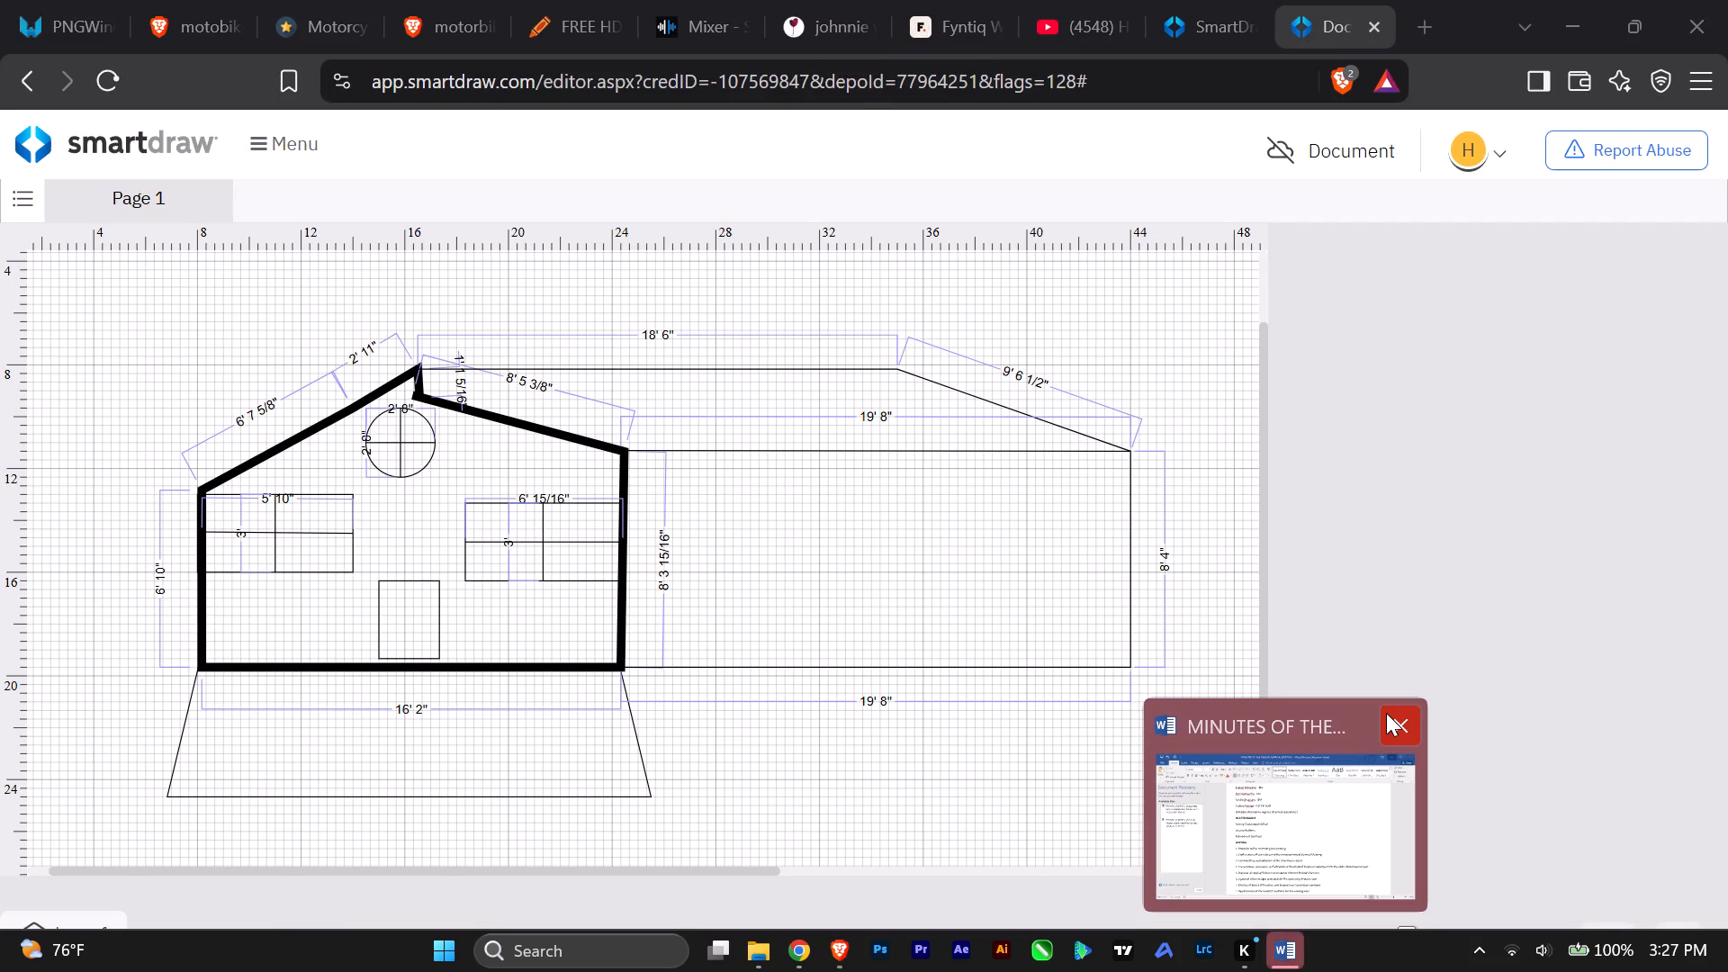
pyautogui.click(1309, 726)
pyautogui.click(850, 549)
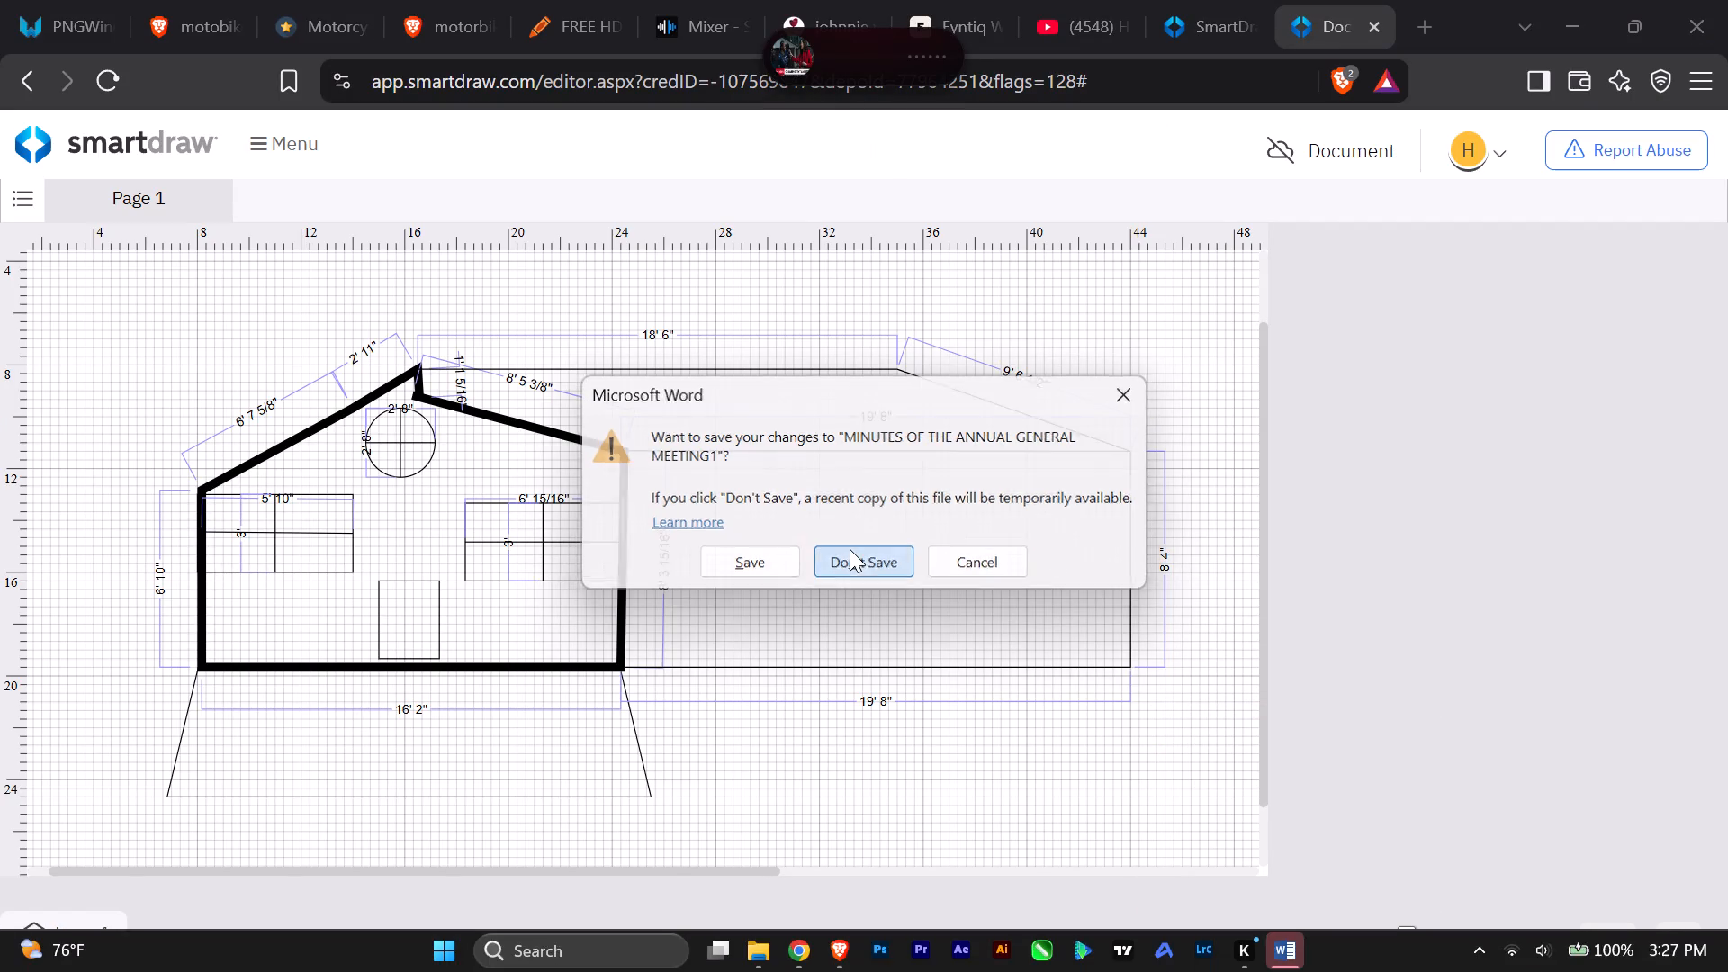
pyautogui.click(888, 507)
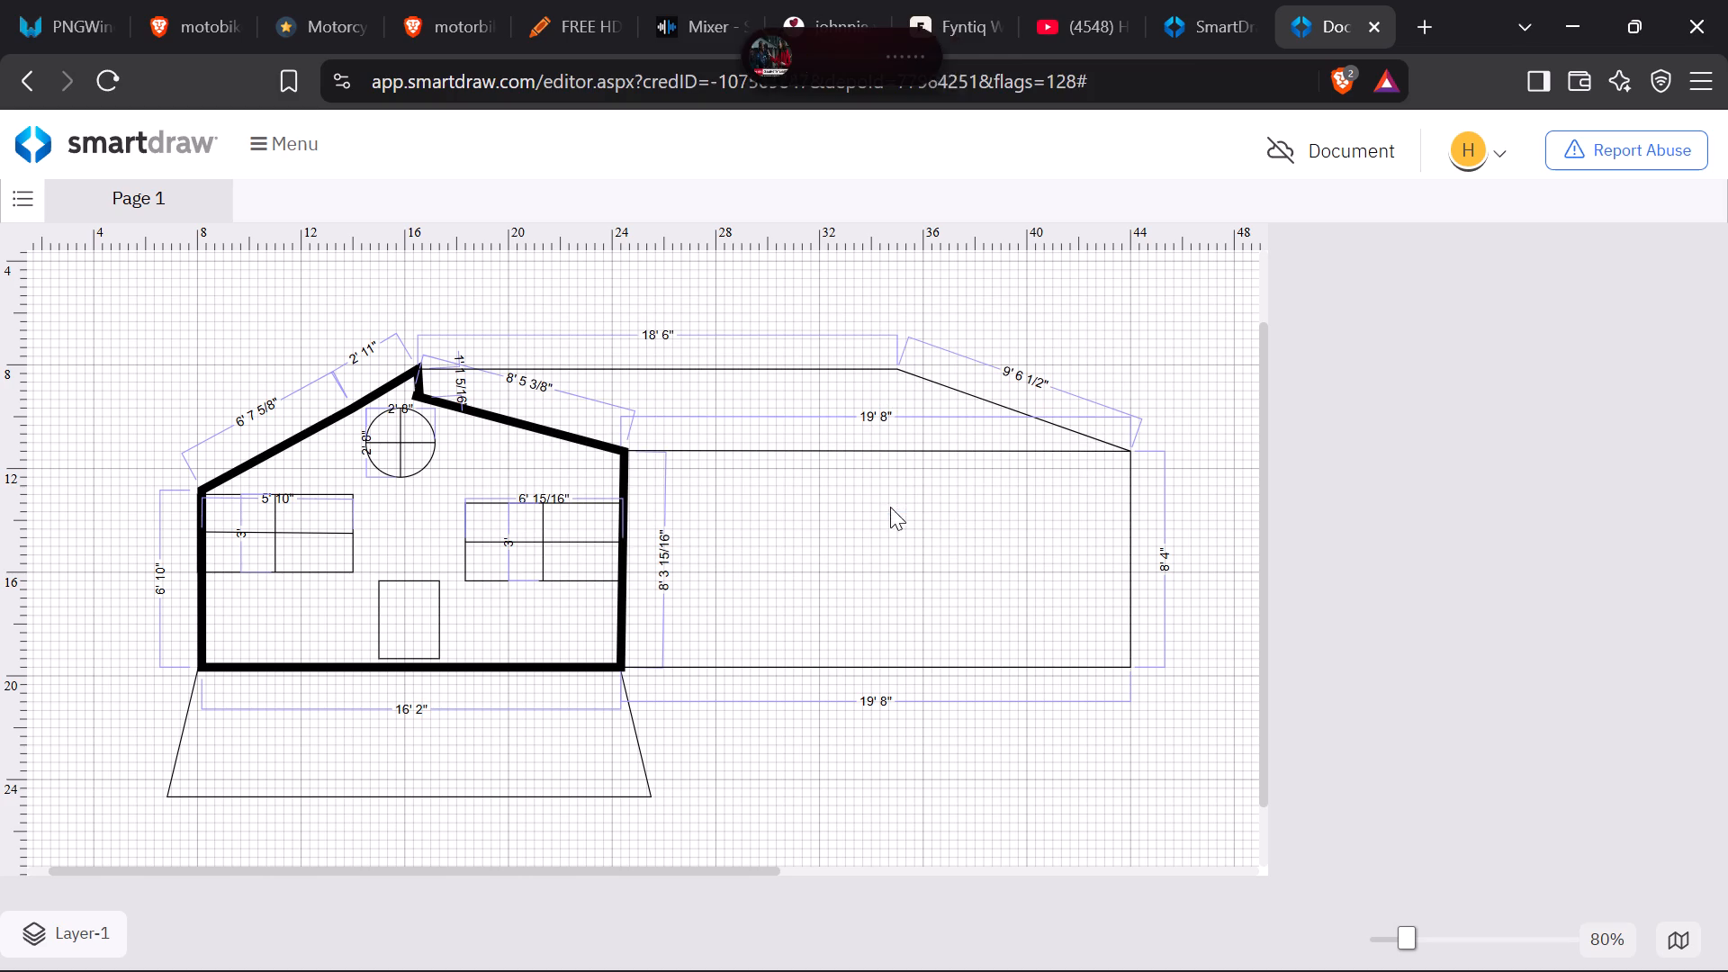
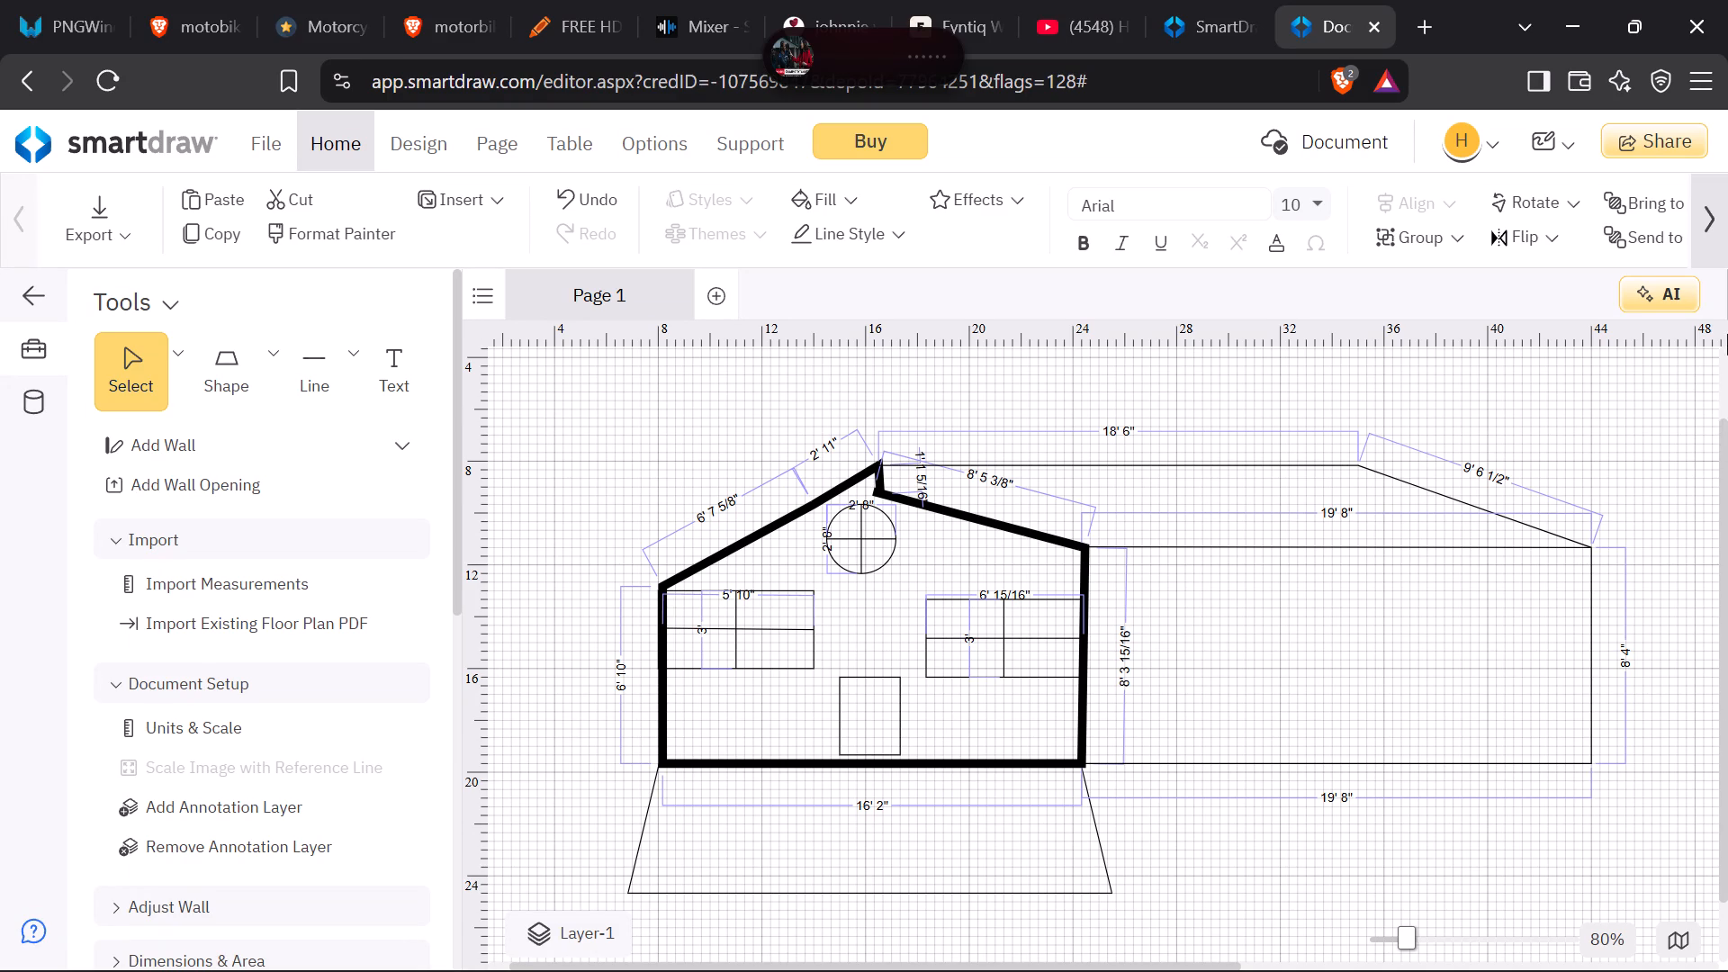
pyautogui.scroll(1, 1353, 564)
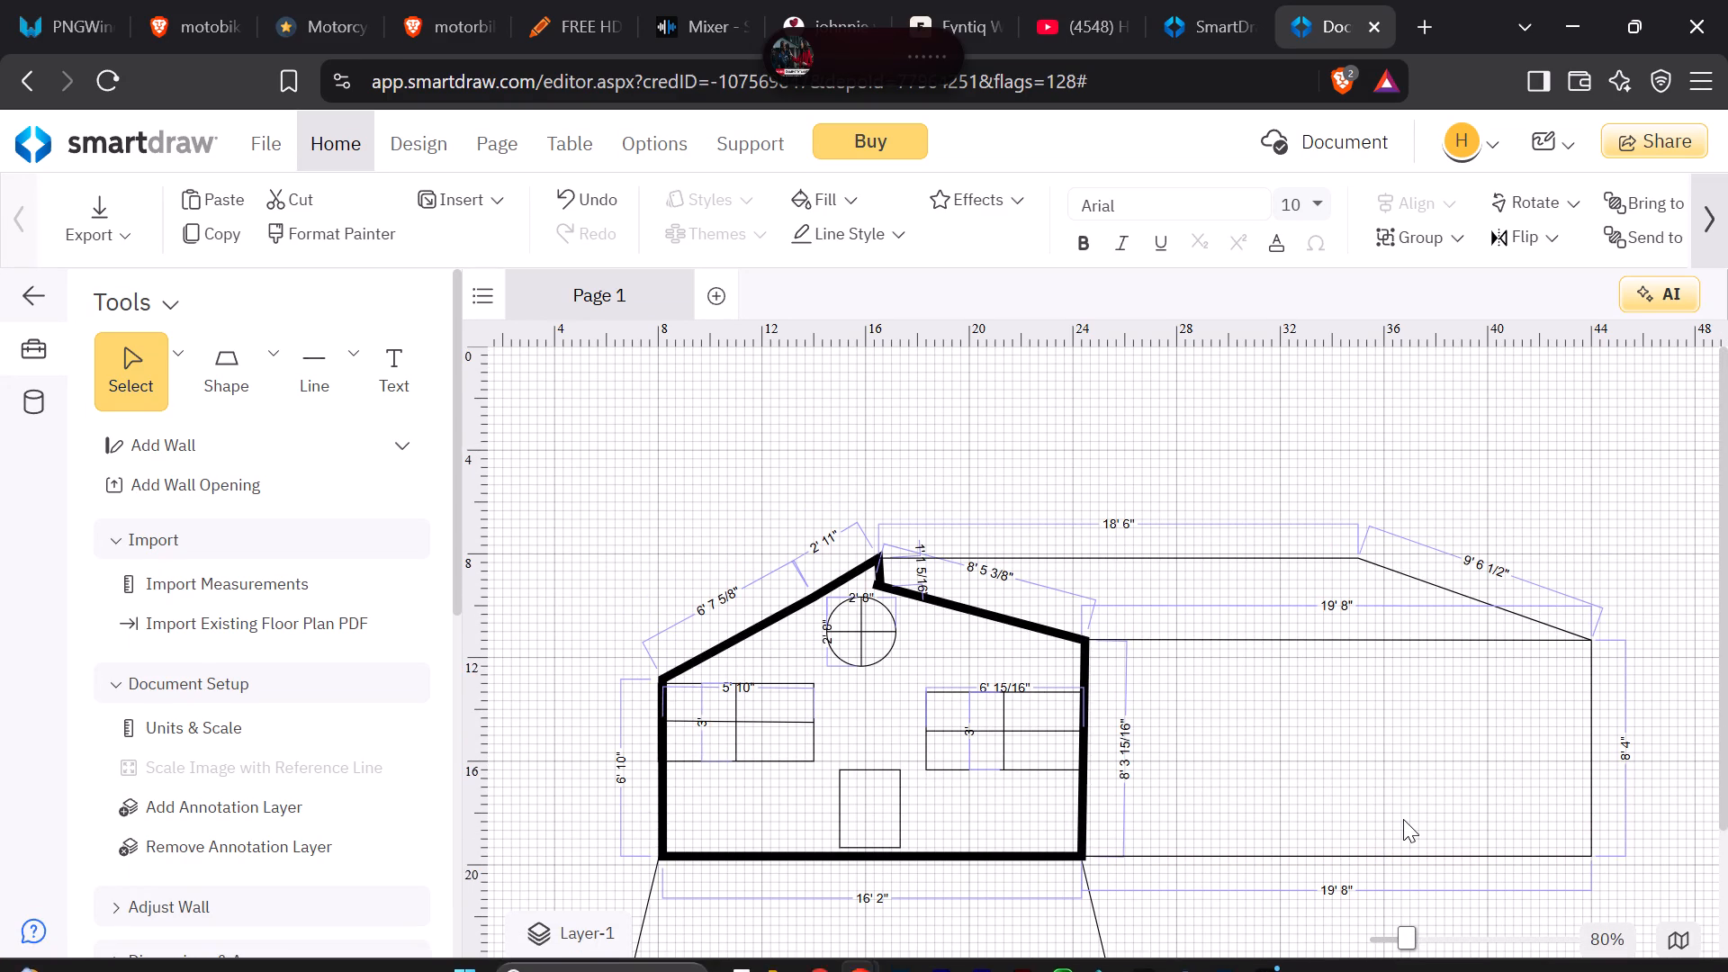
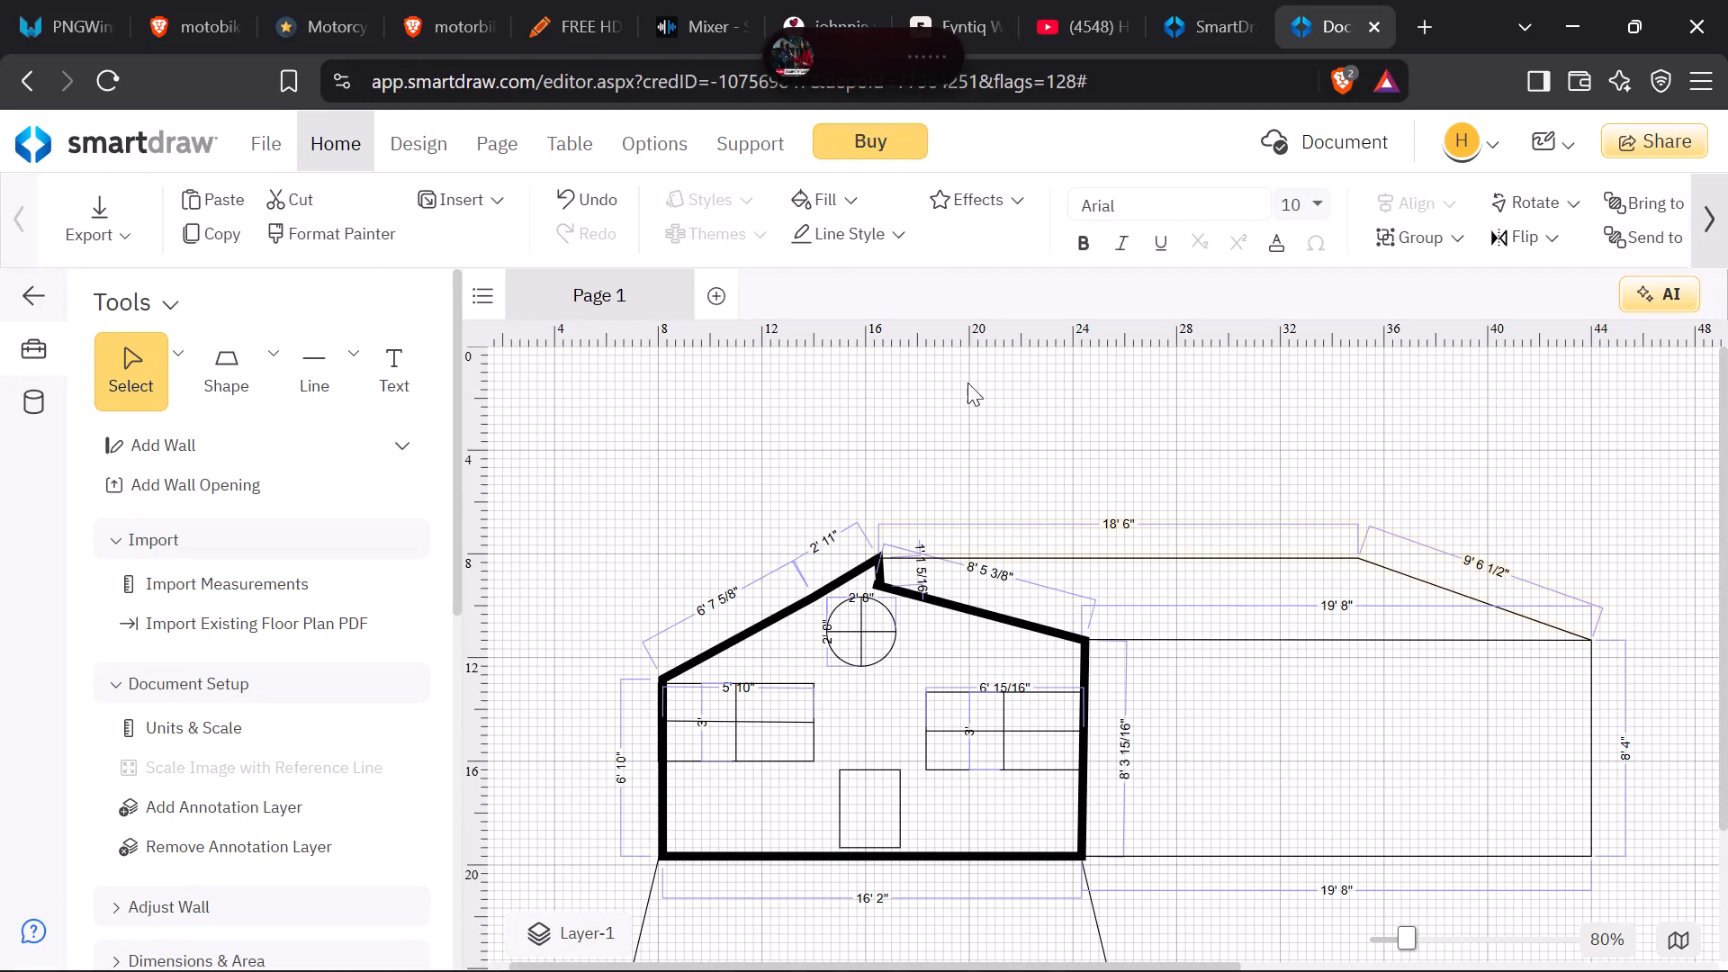
# Place two rectangular windows, 6' wide and 3' high, on the side wall at about 25' 6" and 34' 8" left, both 13' 4" from the top.
pyautogui.click(232, 373)
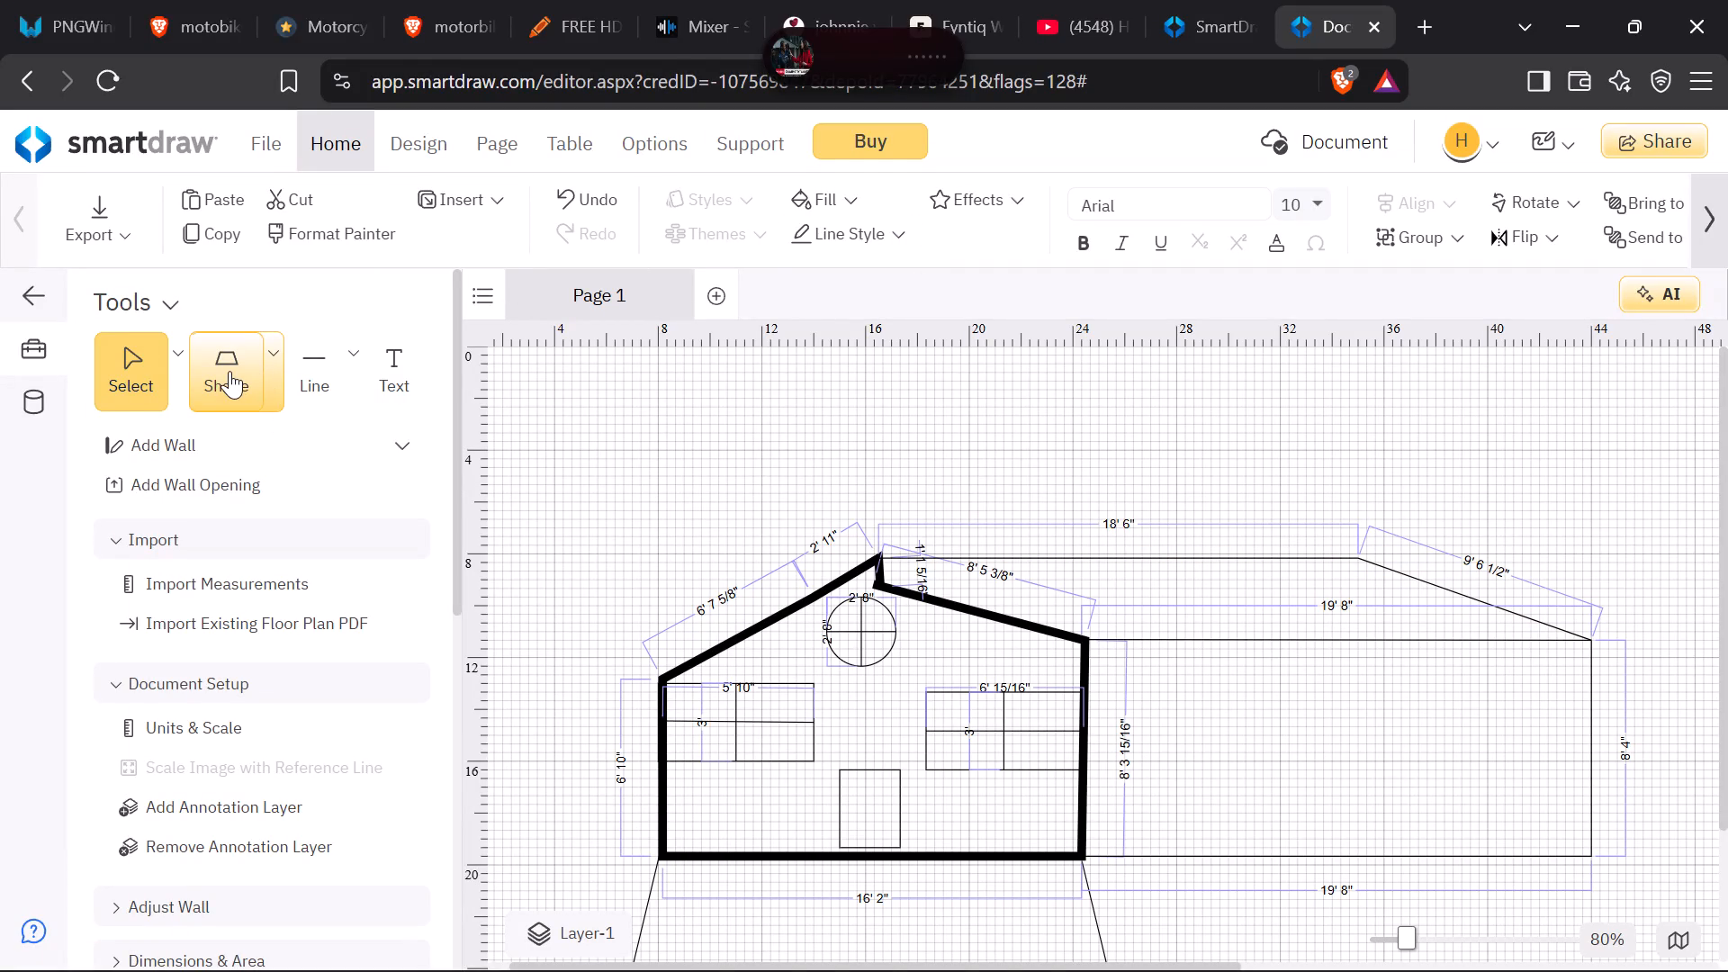
pyautogui.rightClick(229, 371)
pyautogui.click(270, 357)
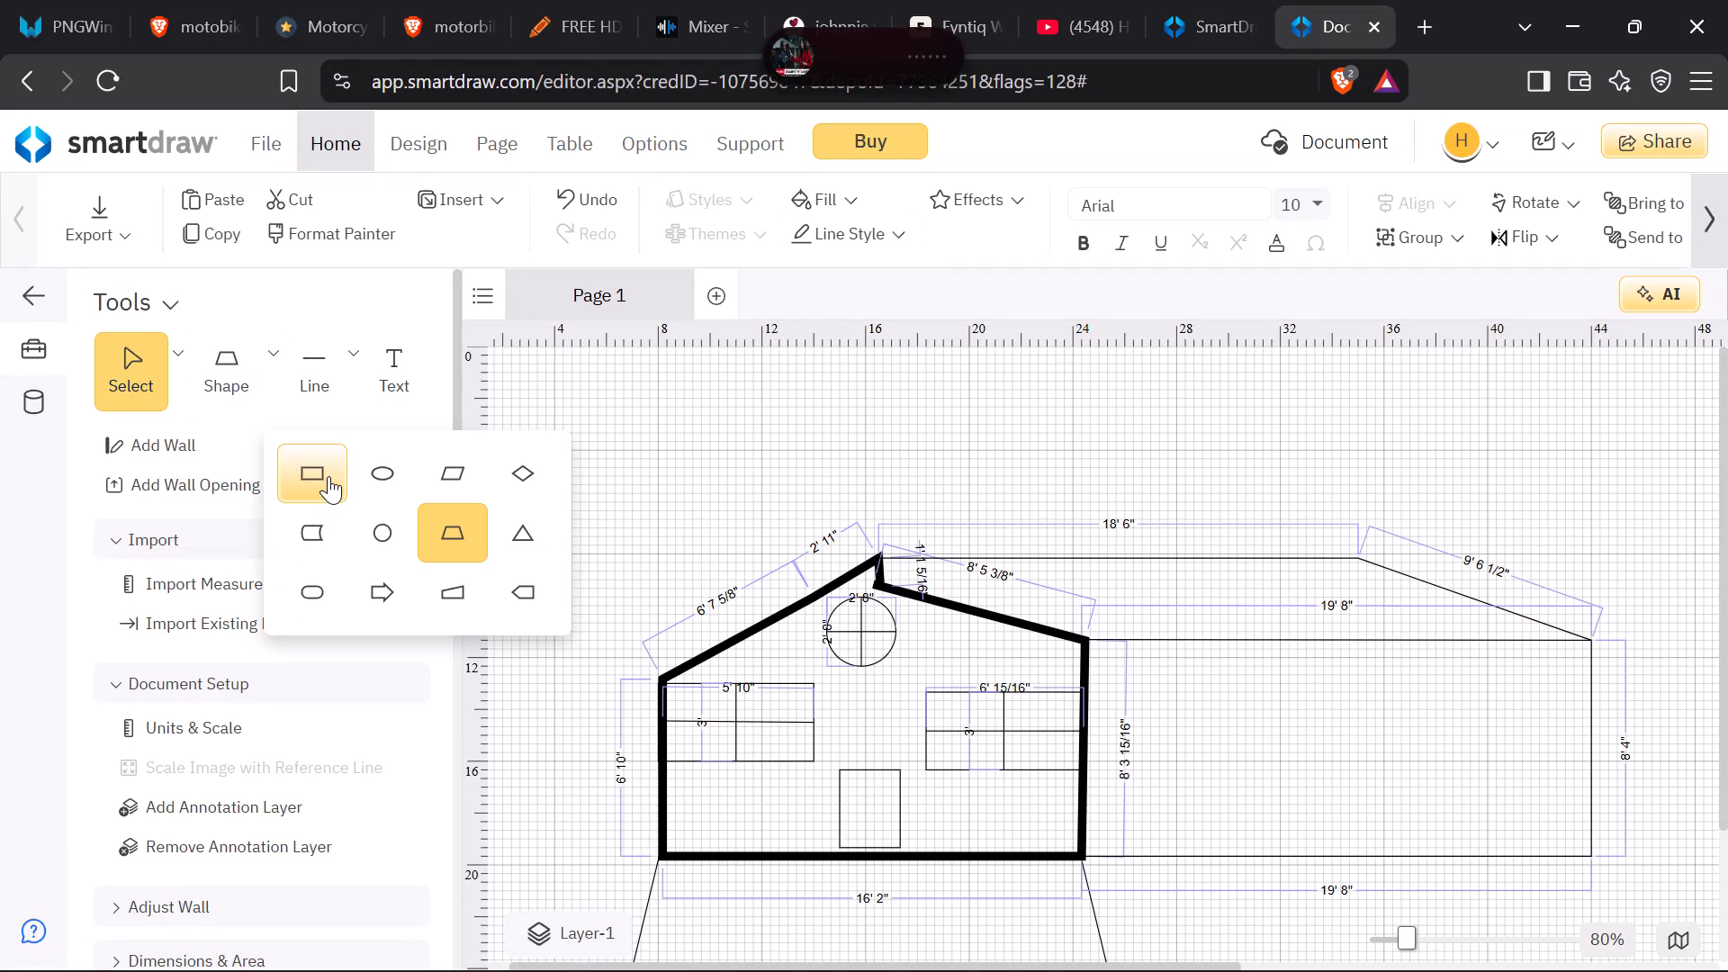
pyautogui.click(328, 476)
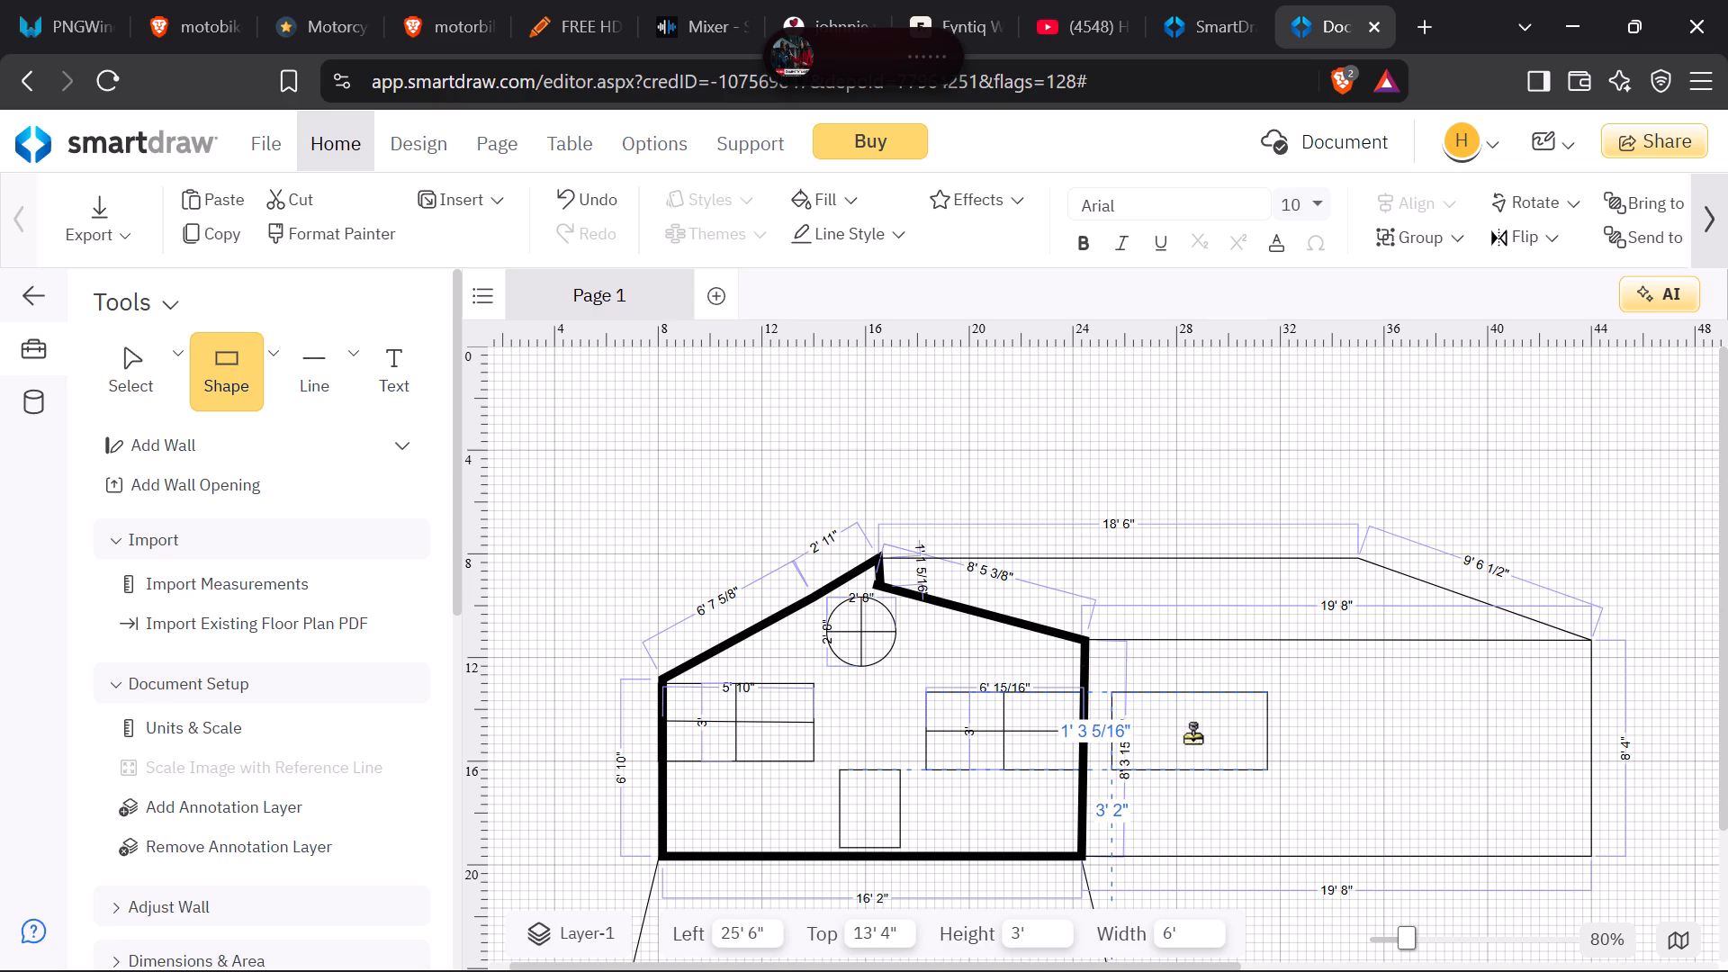
pyautogui.click(1192, 735)
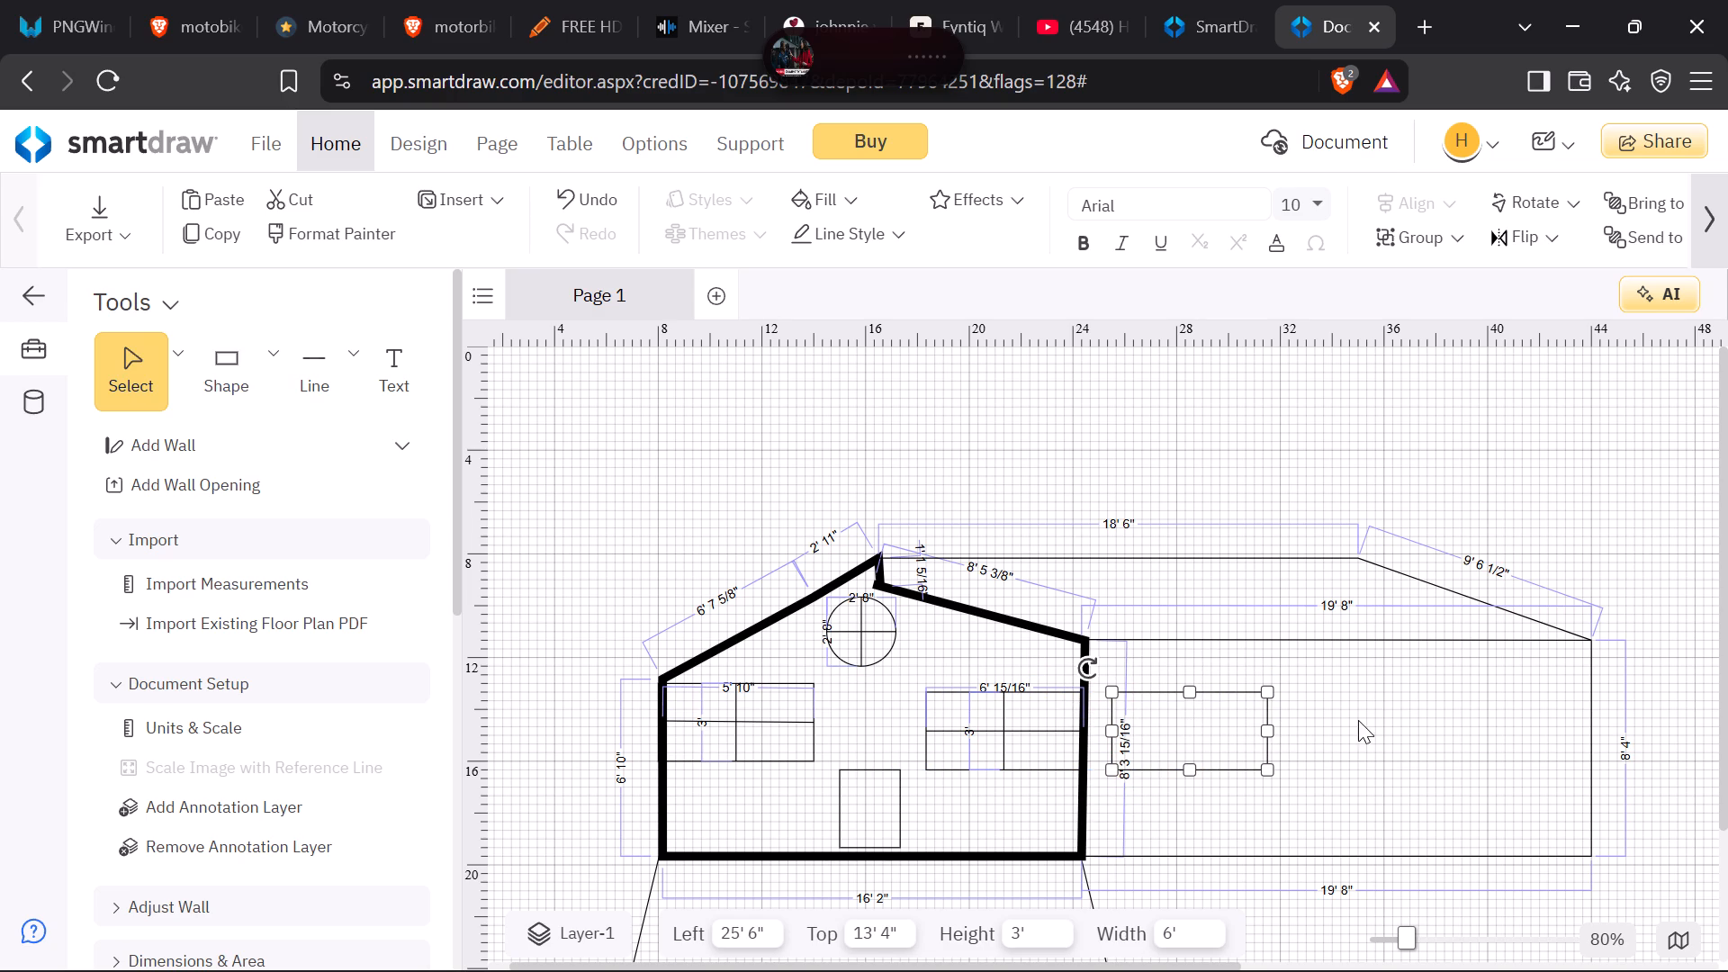
pyautogui.click(279, 373)
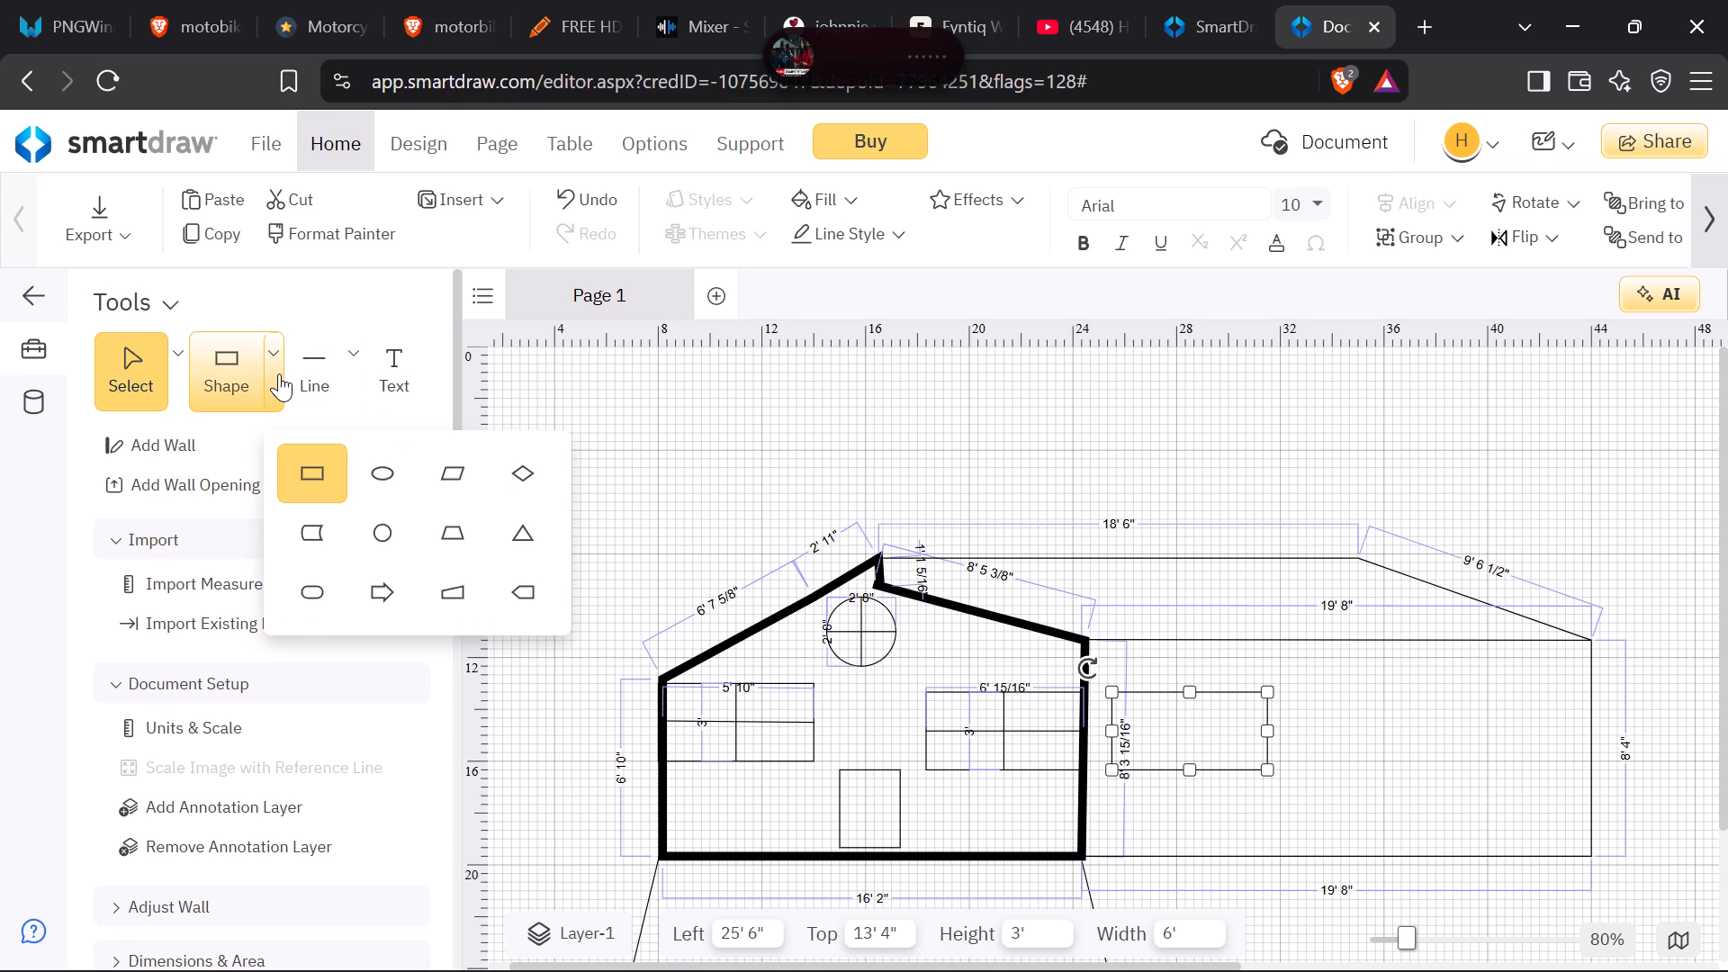
pyautogui.click(308, 480)
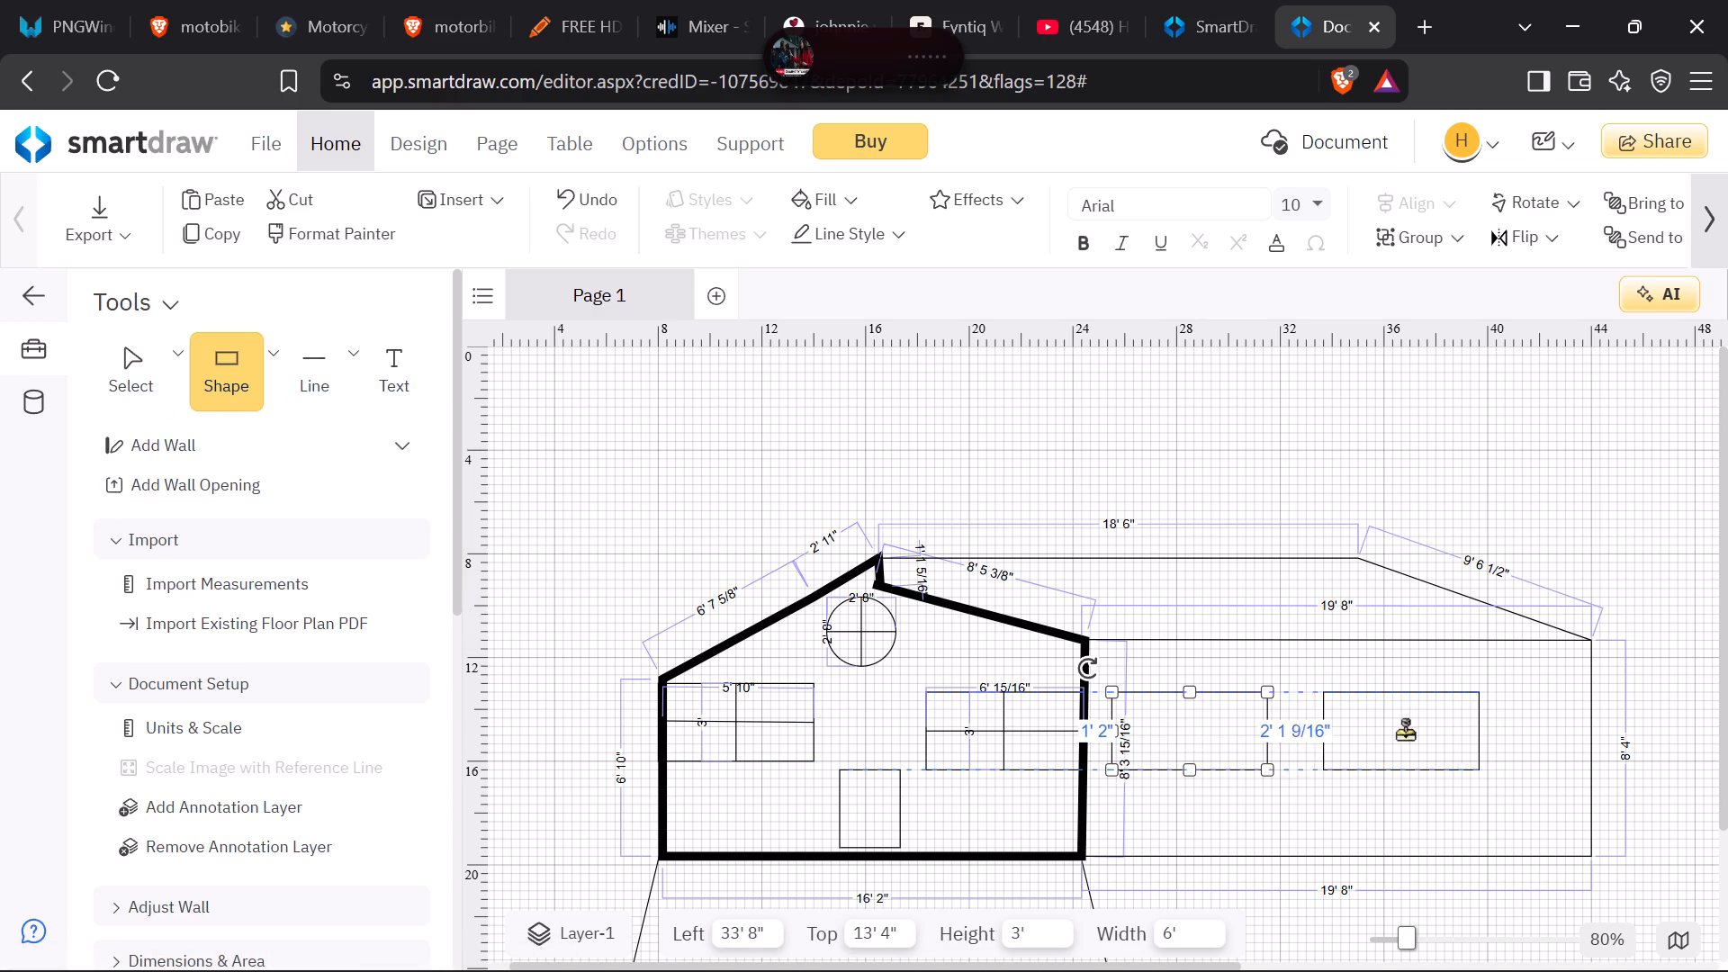
pyautogui.click(1423, 729)
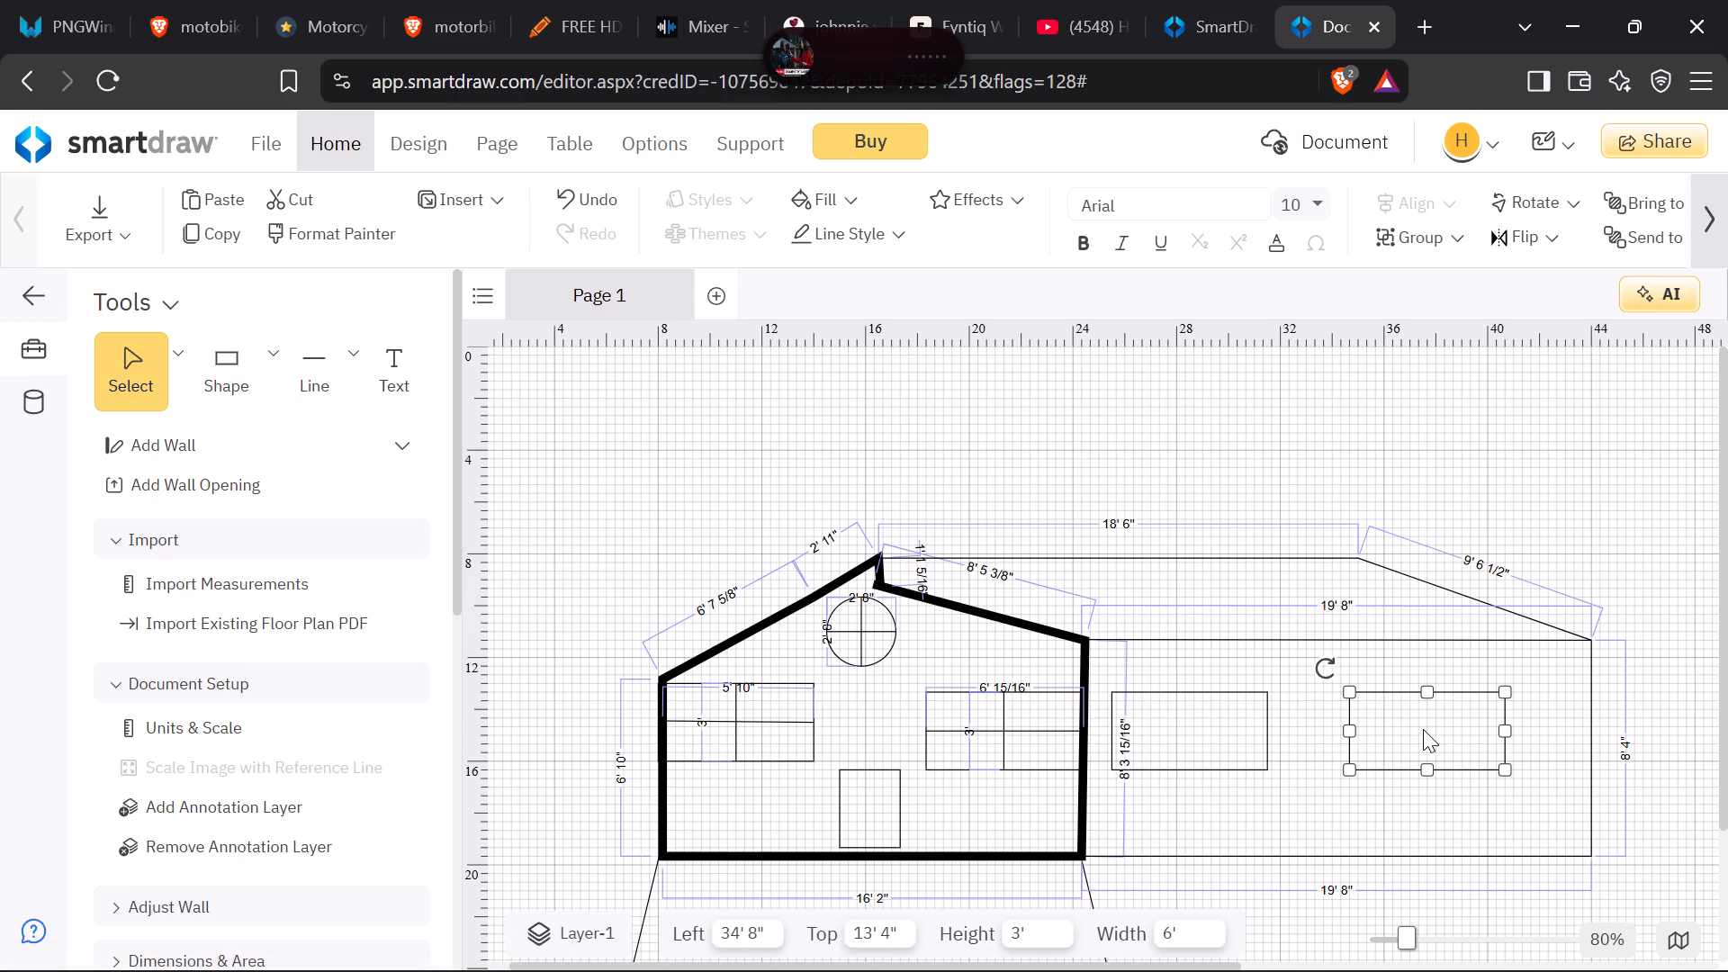
pyautogui.click(1124, 446)
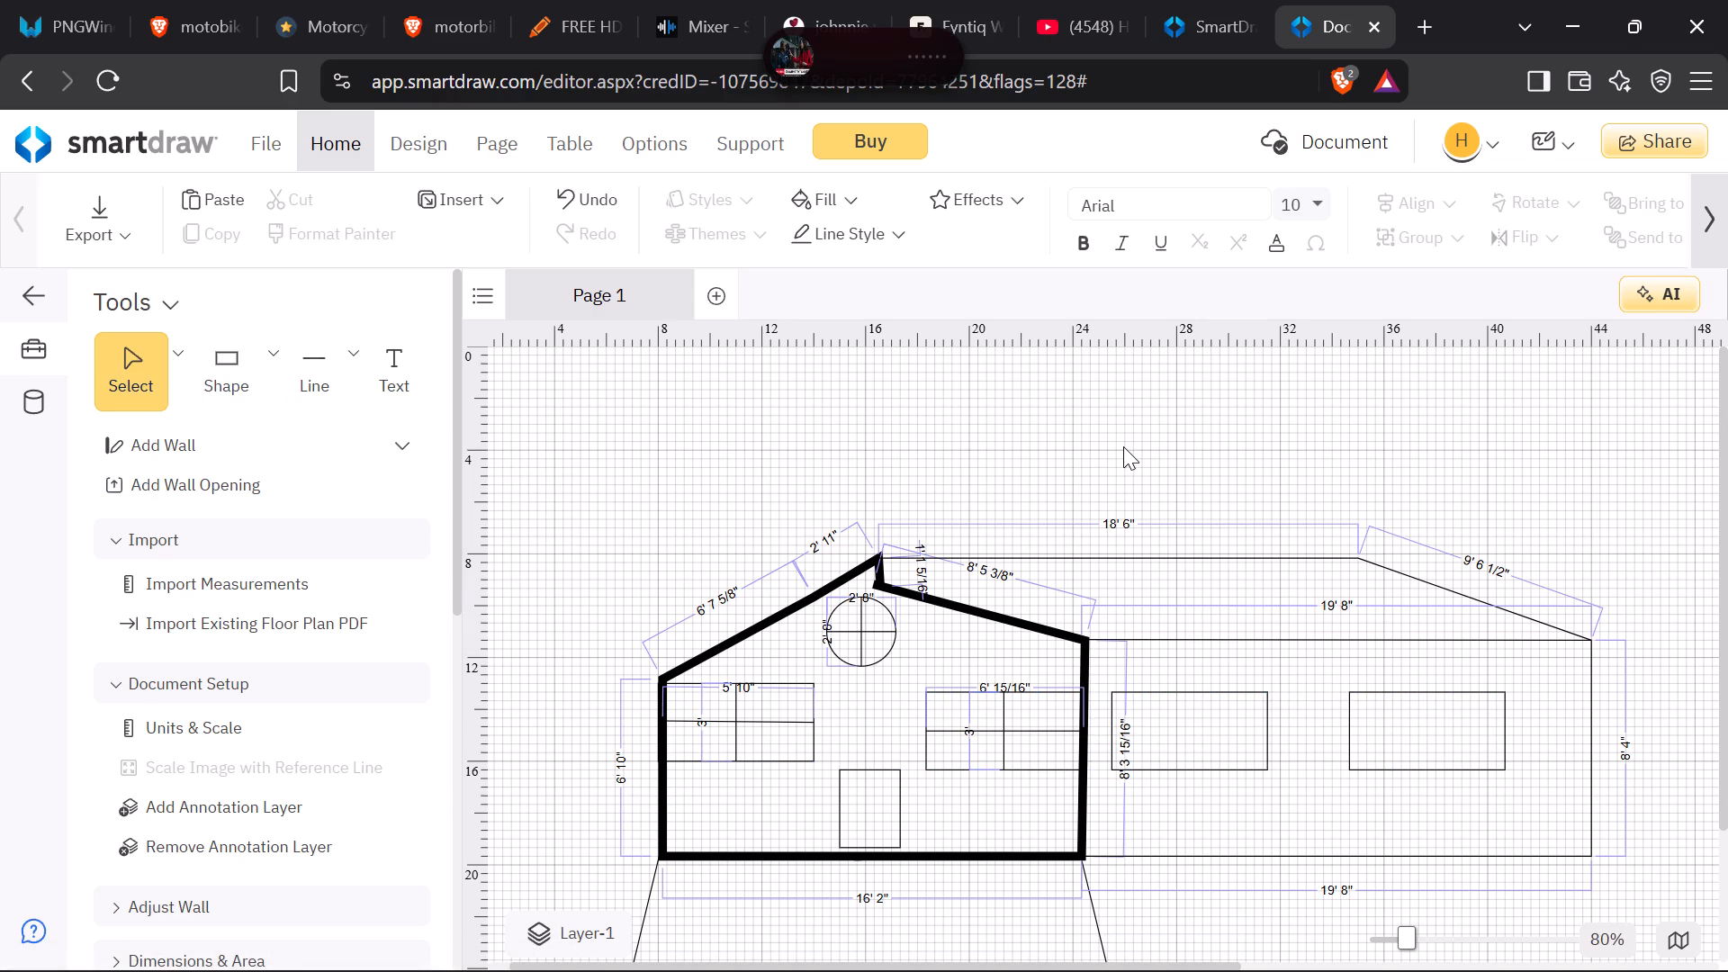
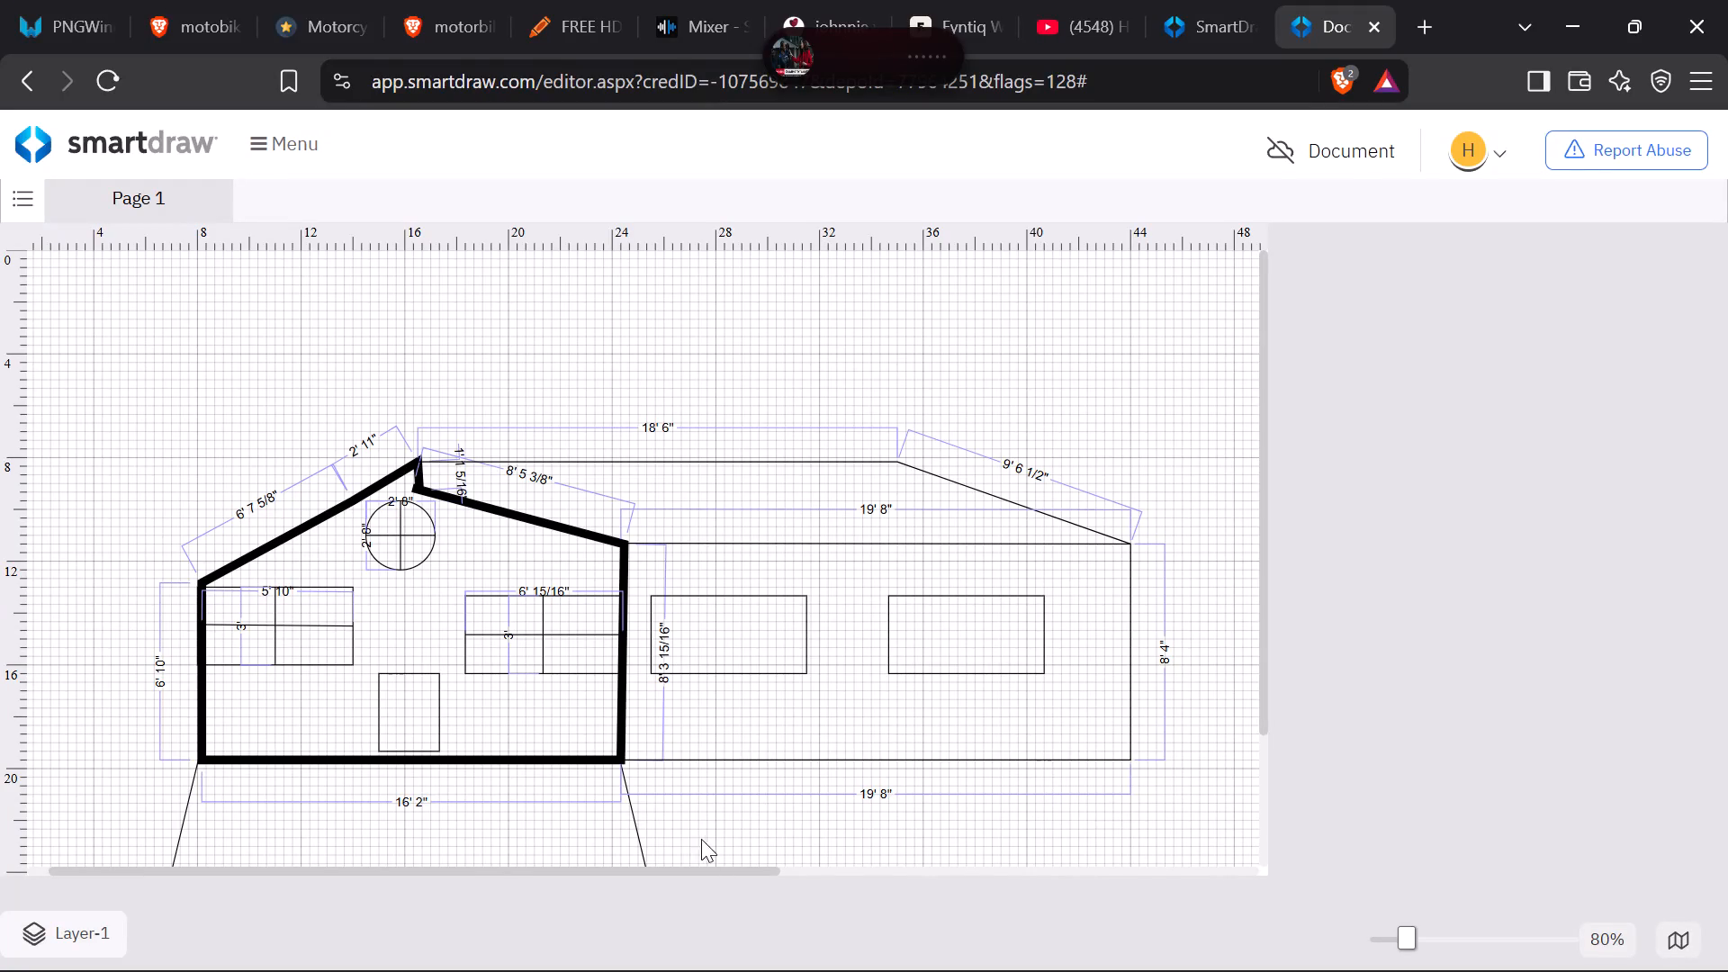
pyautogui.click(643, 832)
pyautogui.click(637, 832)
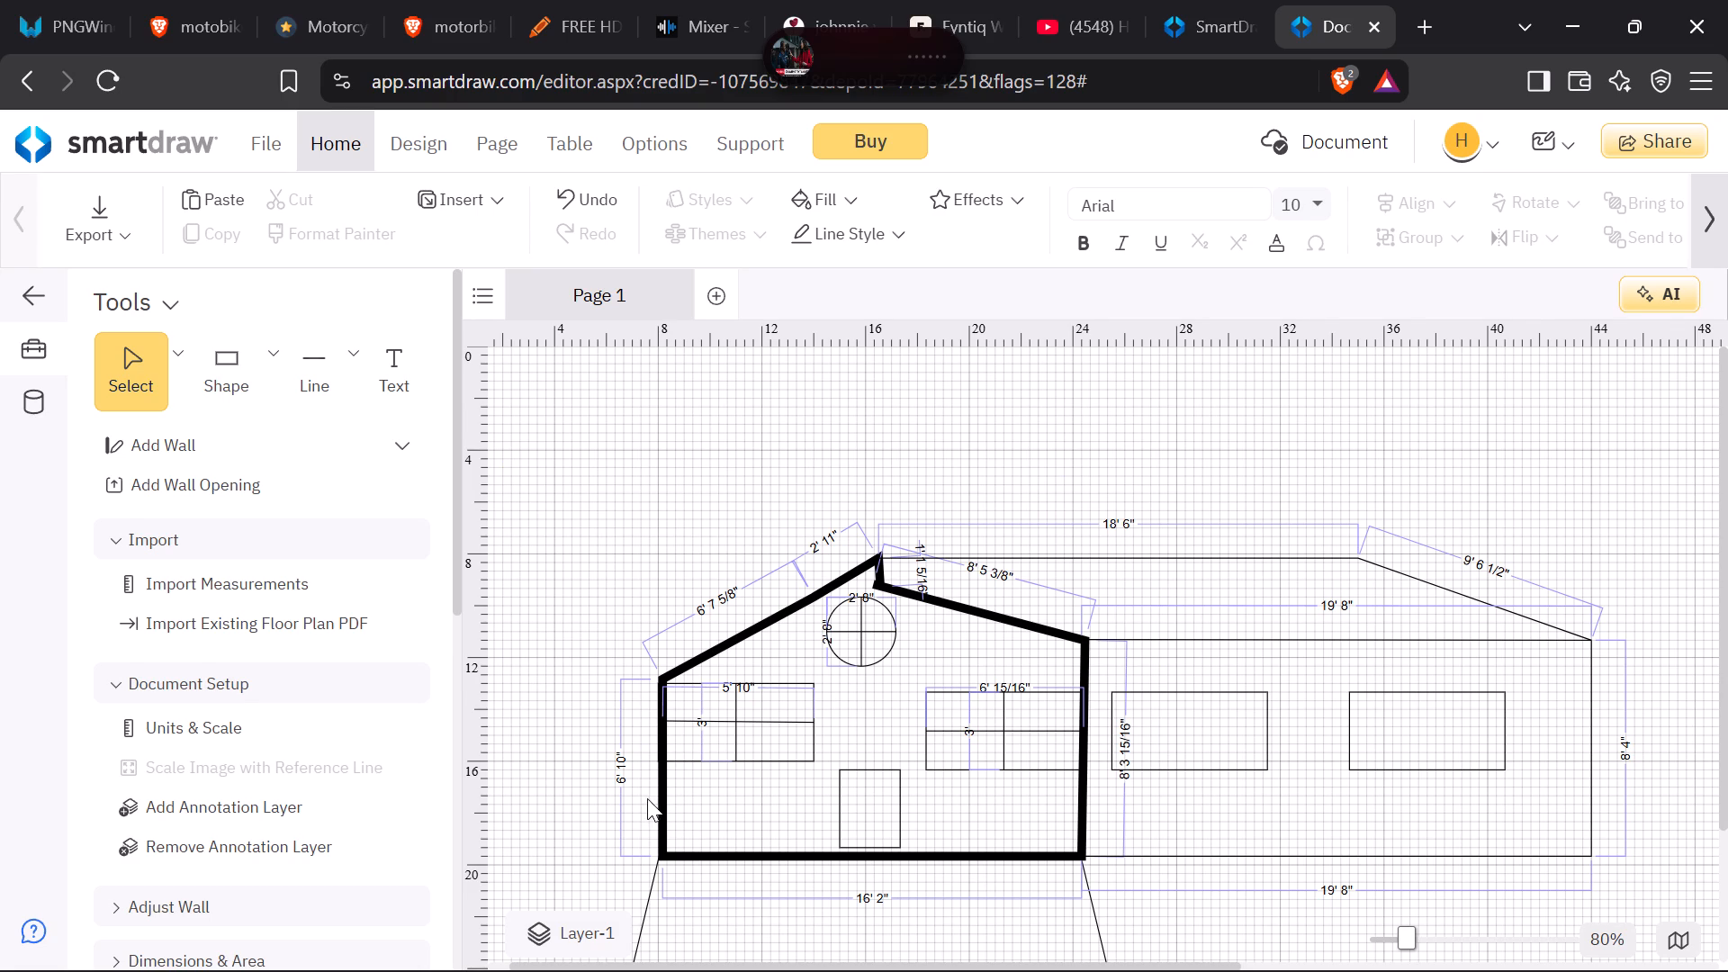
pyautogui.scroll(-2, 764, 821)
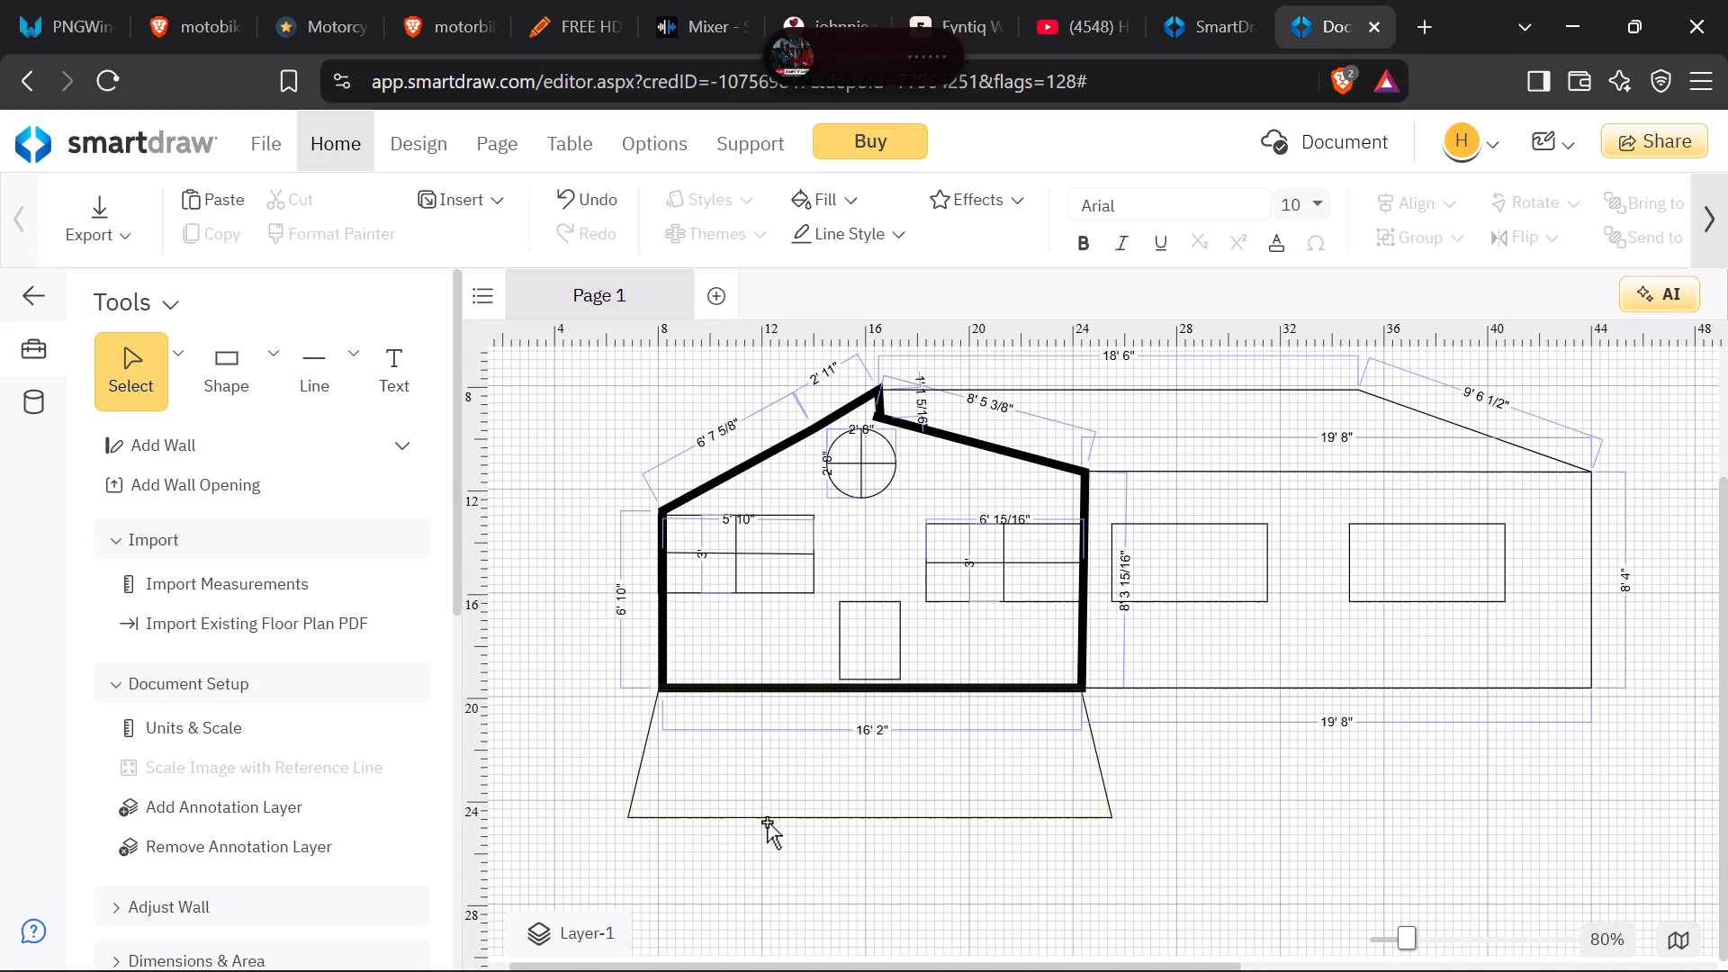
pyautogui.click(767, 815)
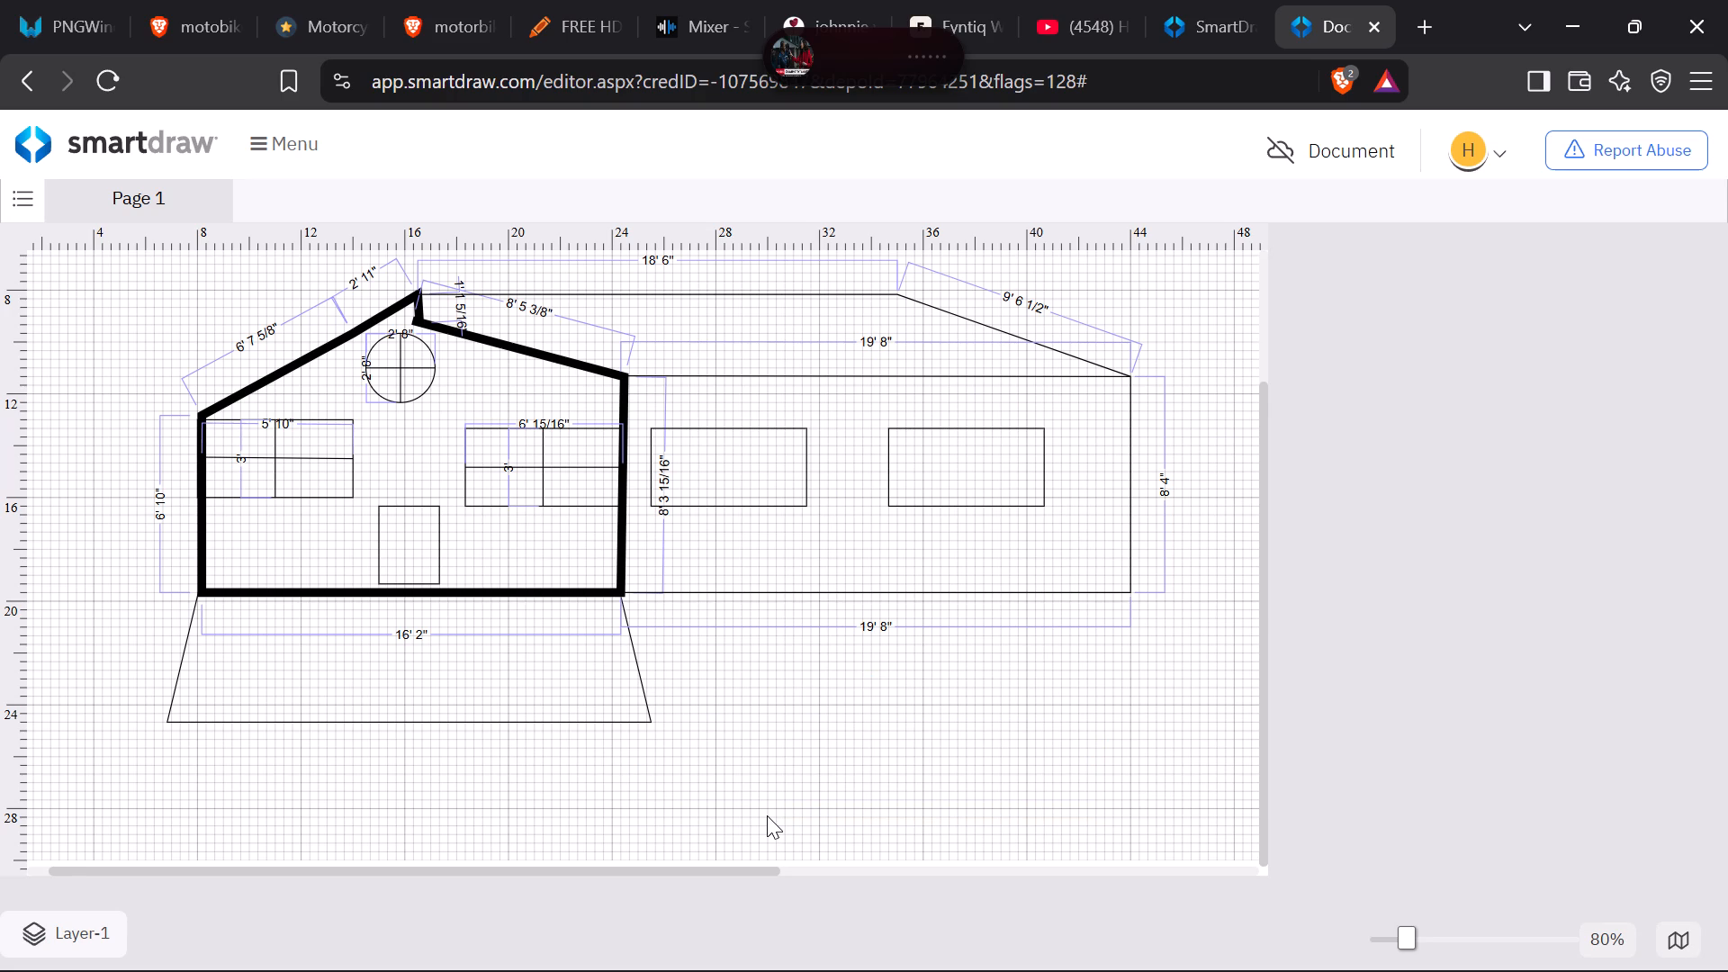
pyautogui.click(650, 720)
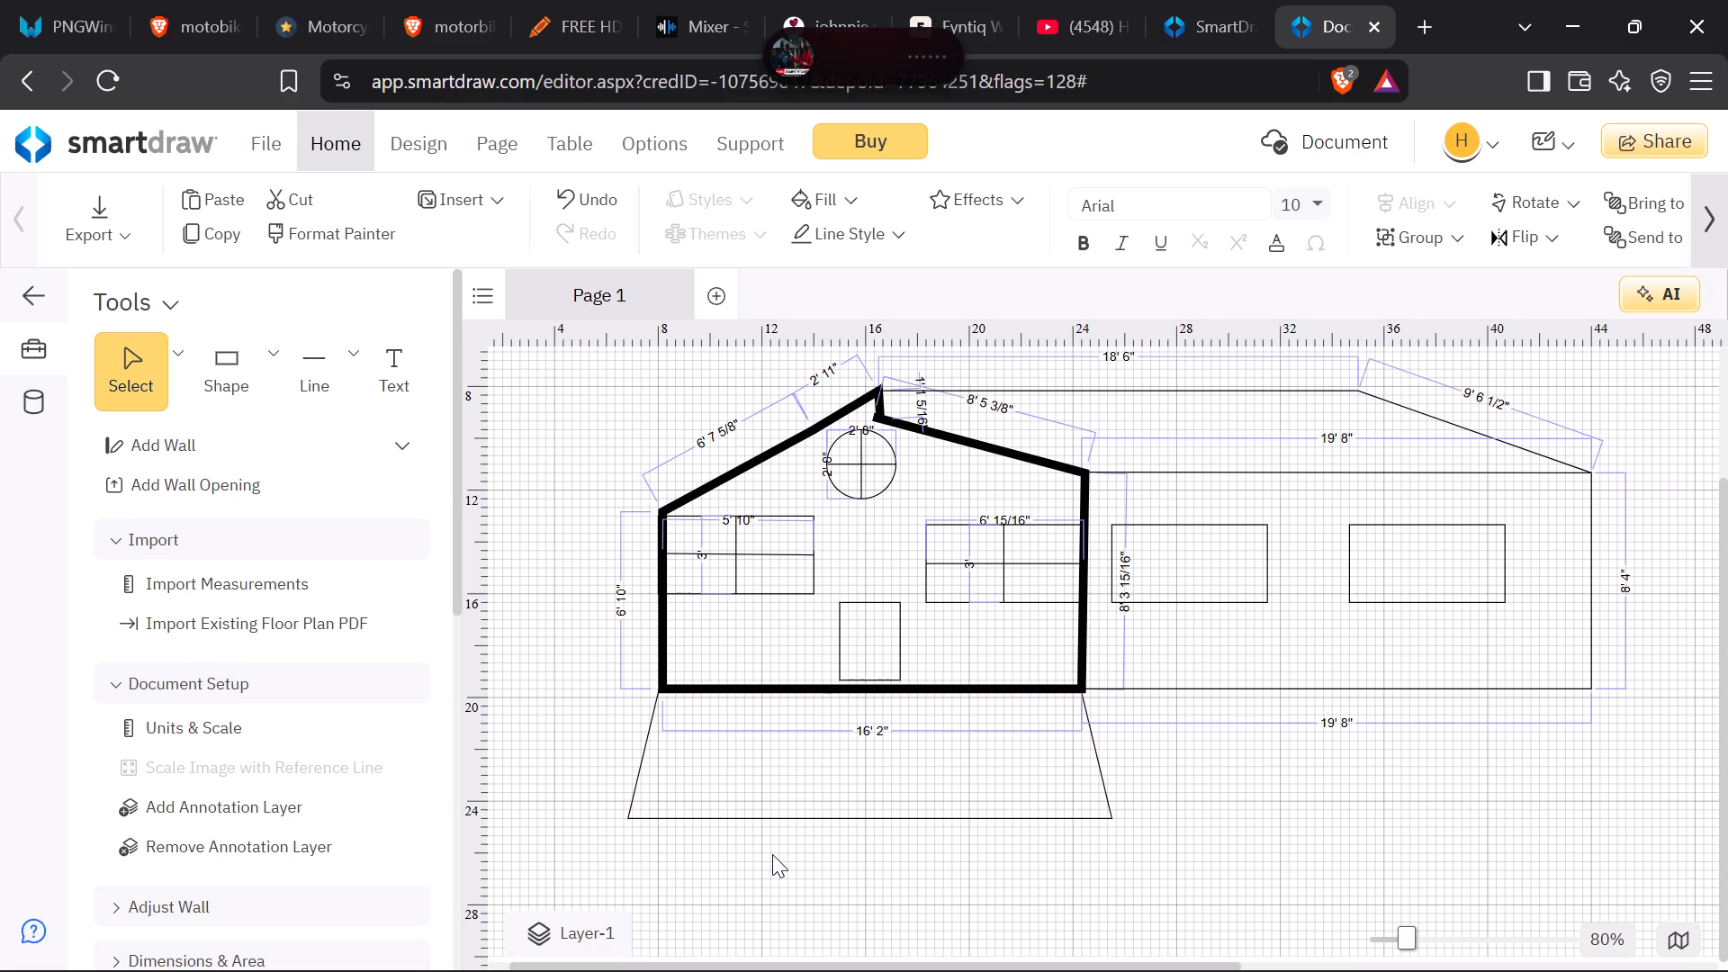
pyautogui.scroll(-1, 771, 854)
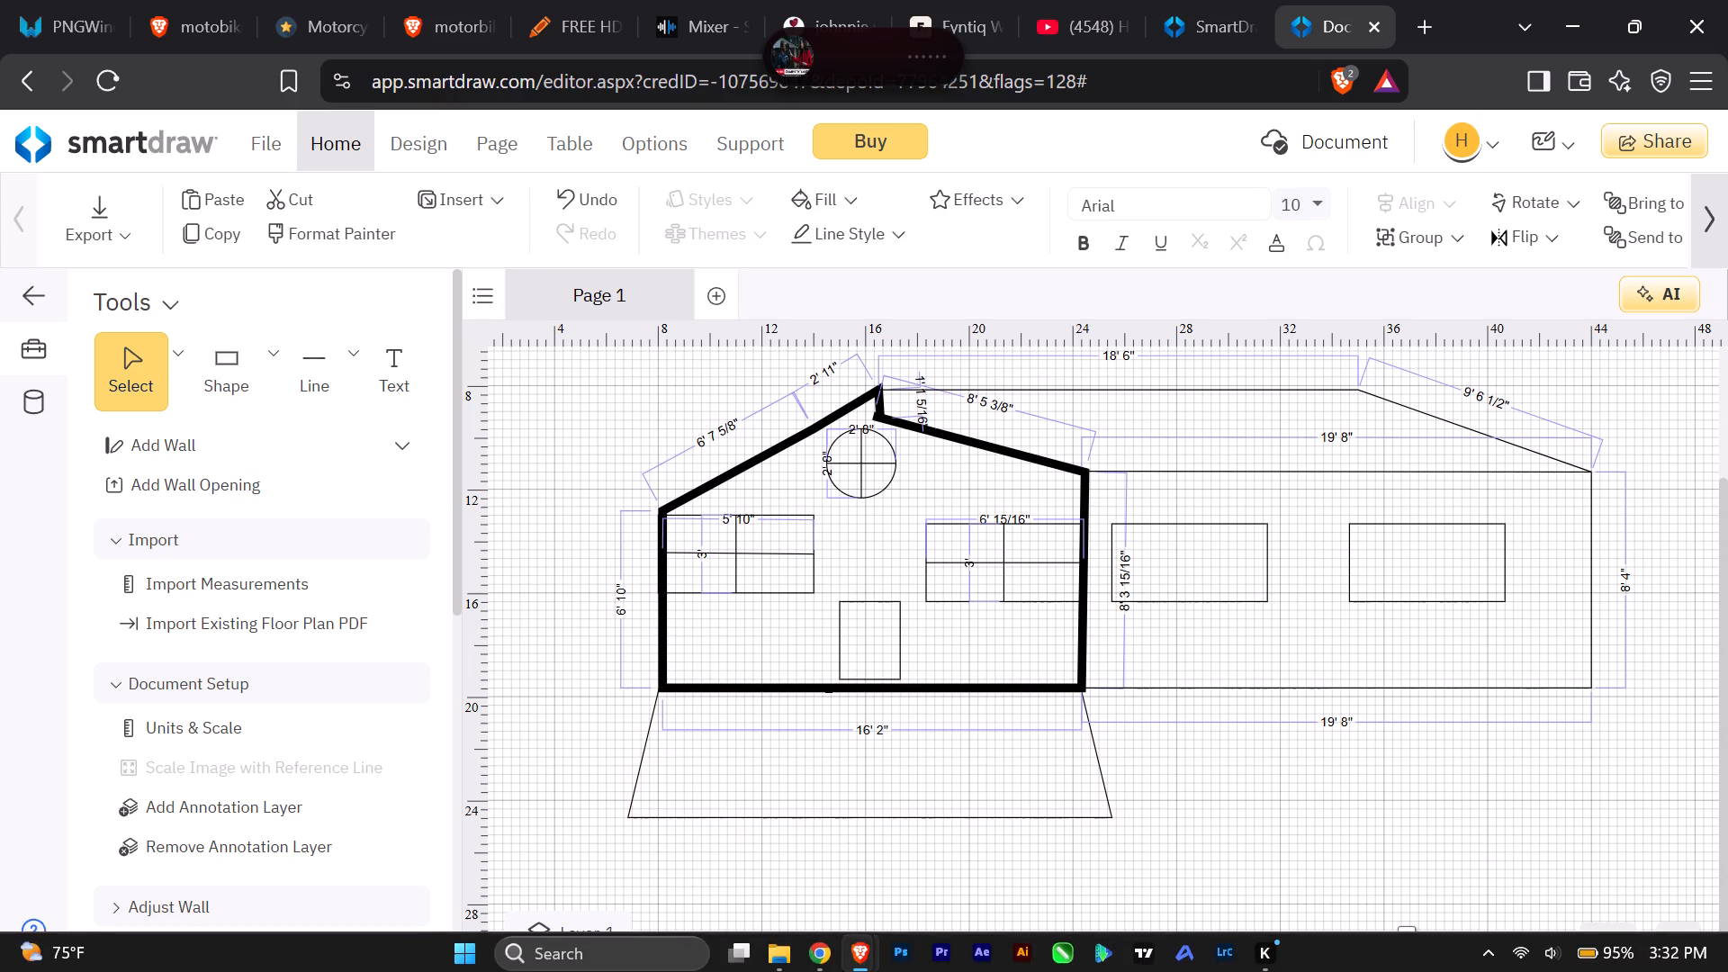
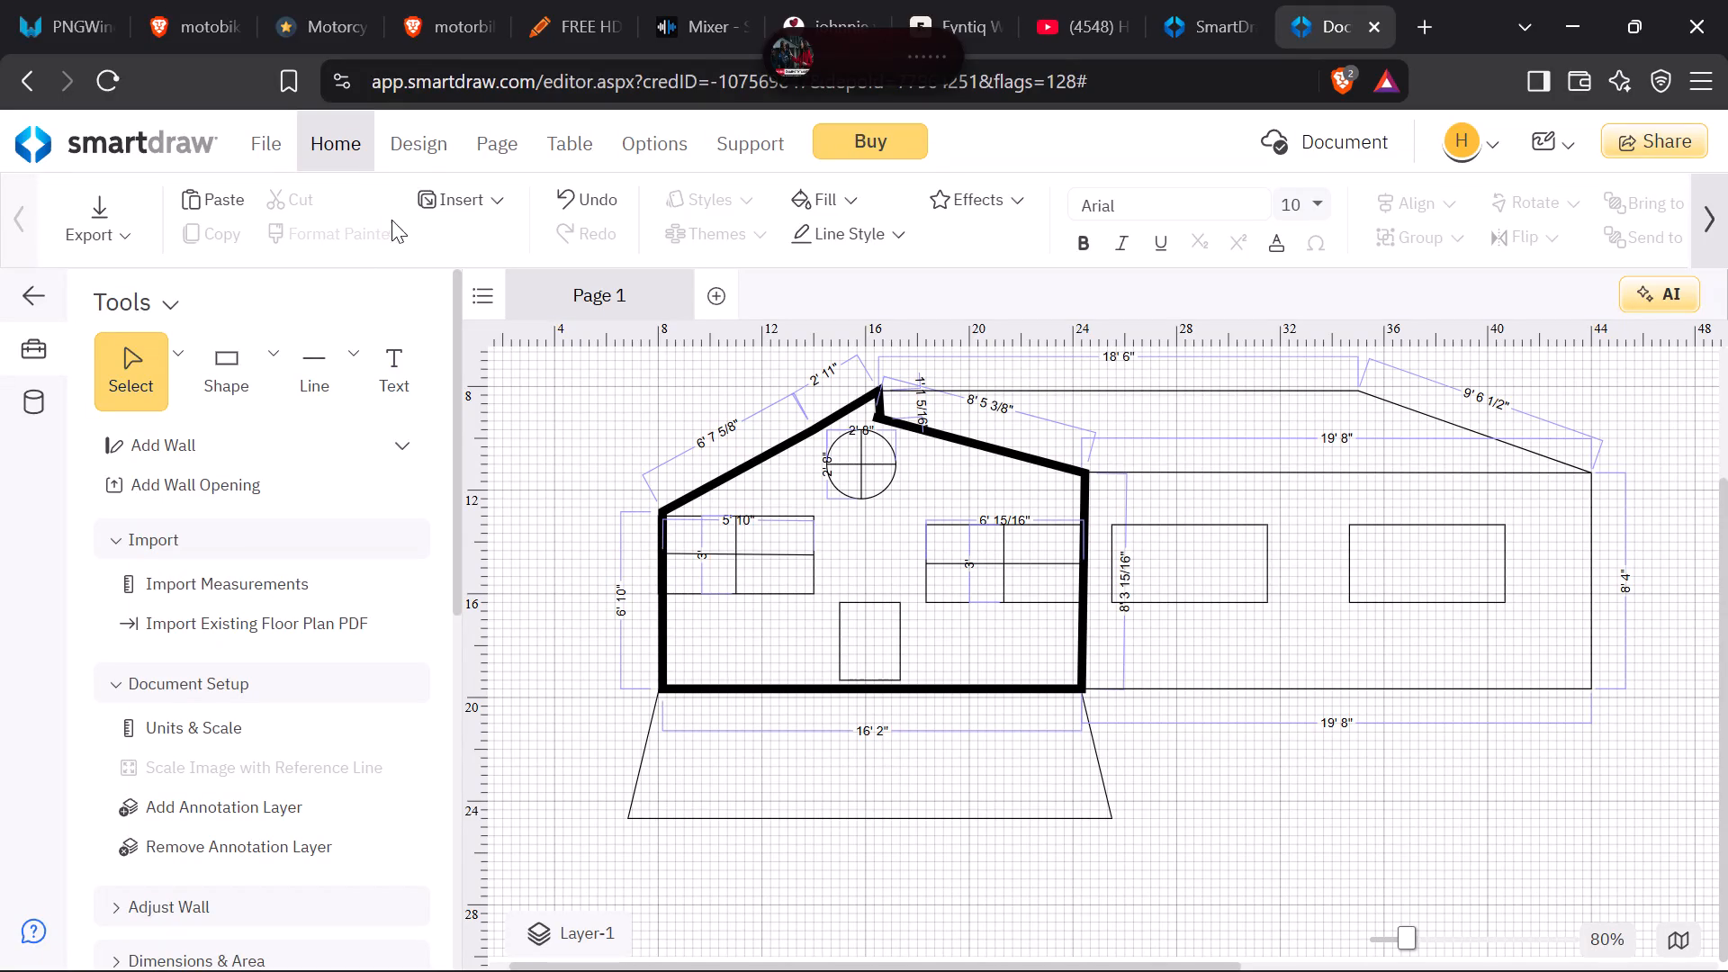
# Bring up the shape design options and select the thick wall outline of the house front.
pyautogui.click(420, 150)
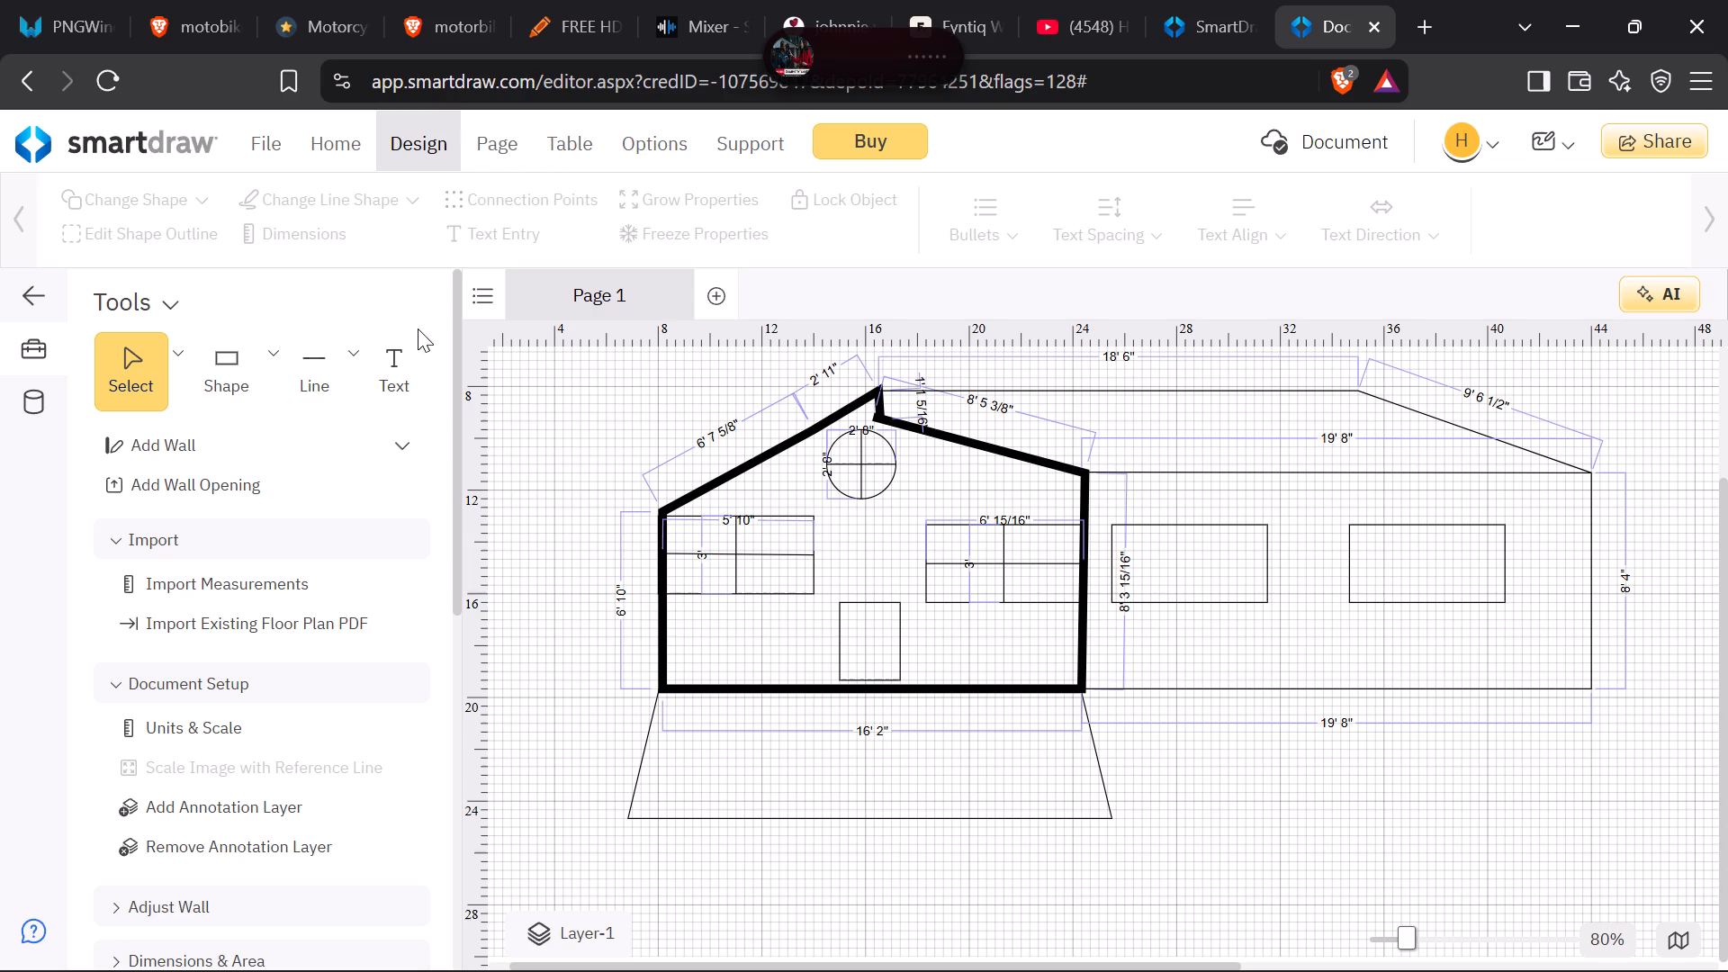
pyautogui.click(589, 454)
pyautogui.click(664, 490)
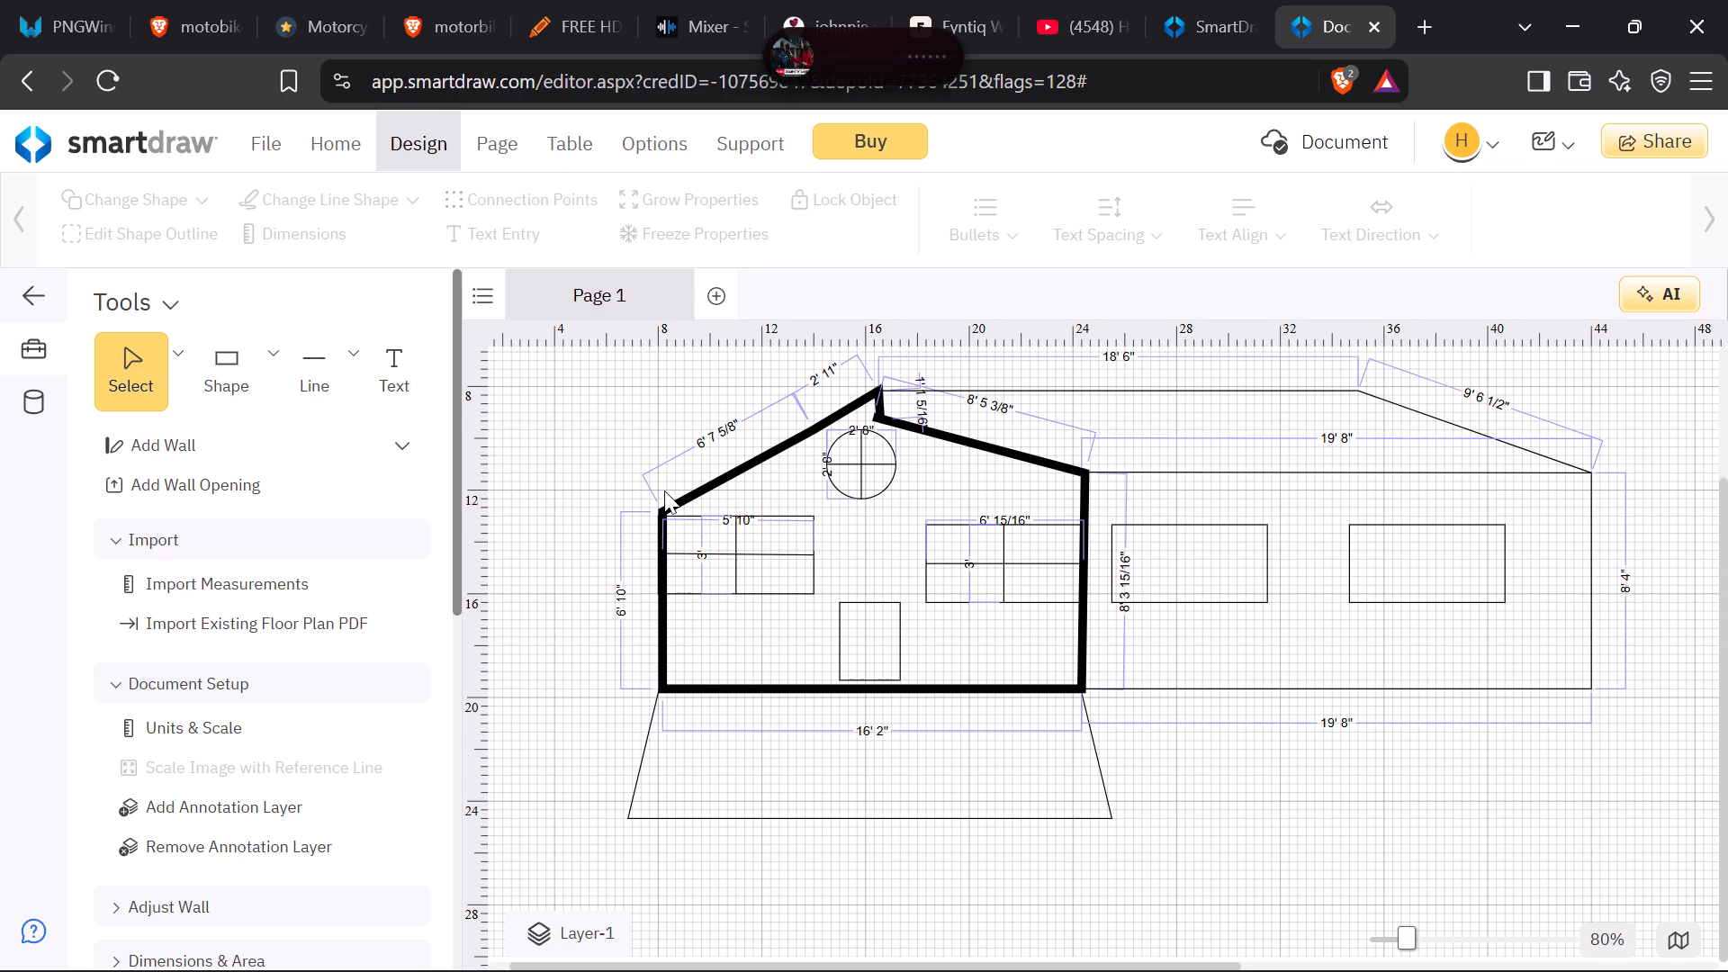
pyautogui.click(670, 501)
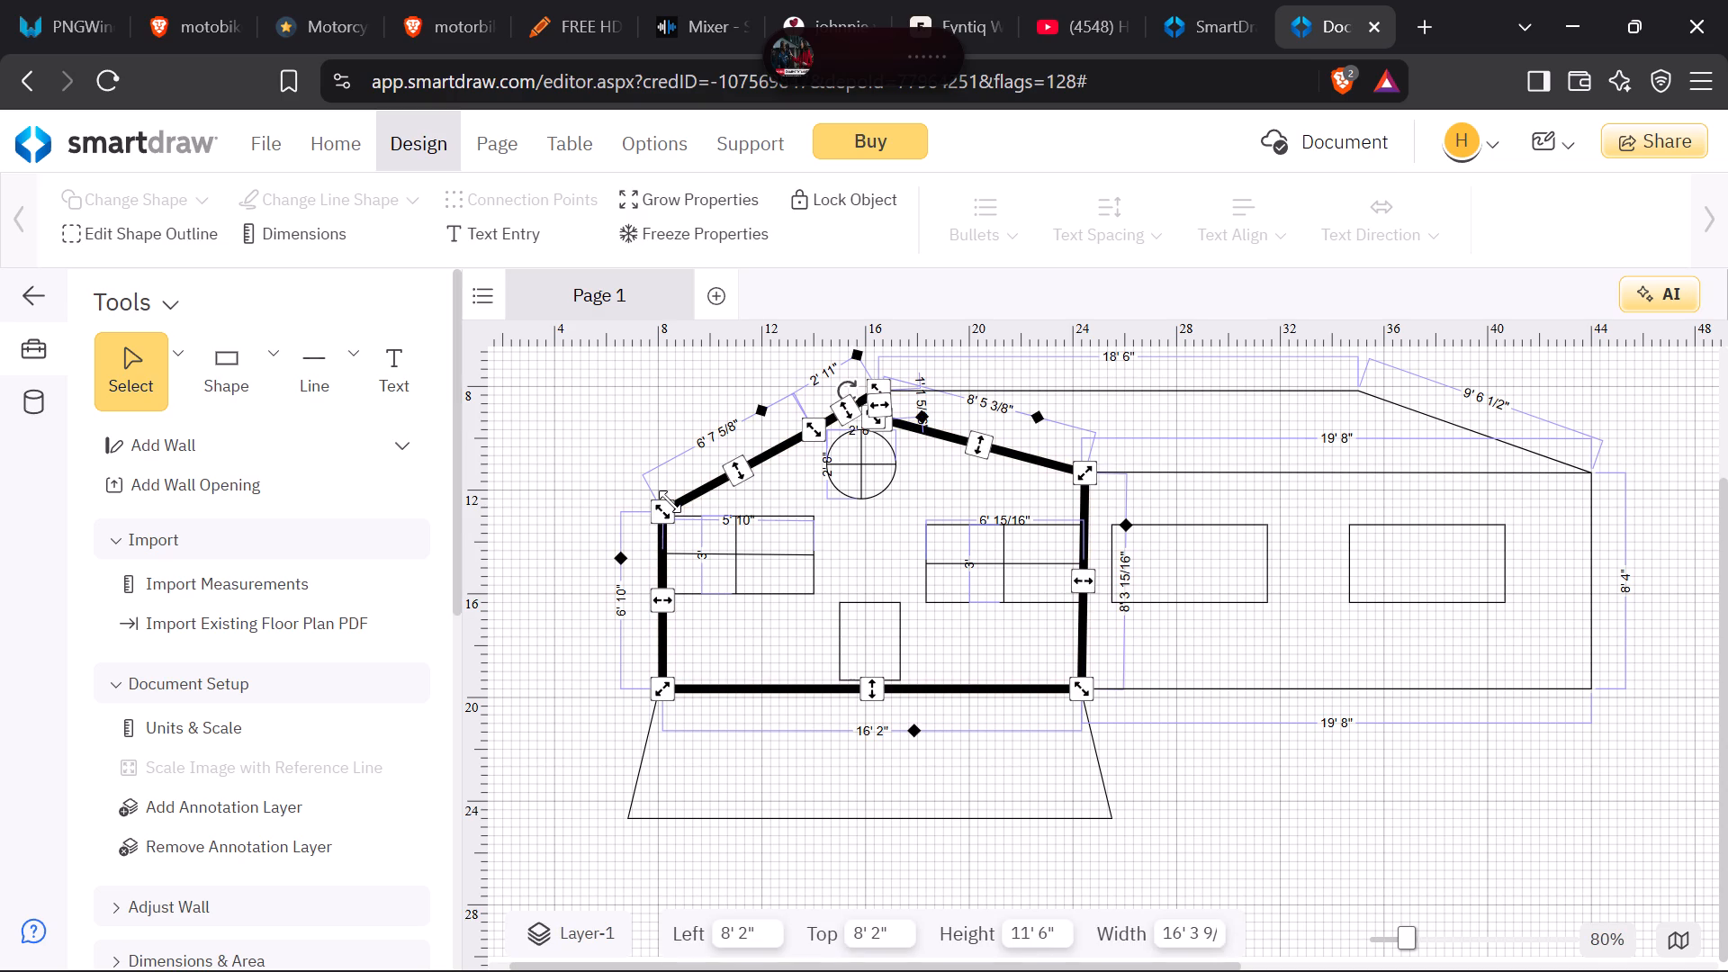
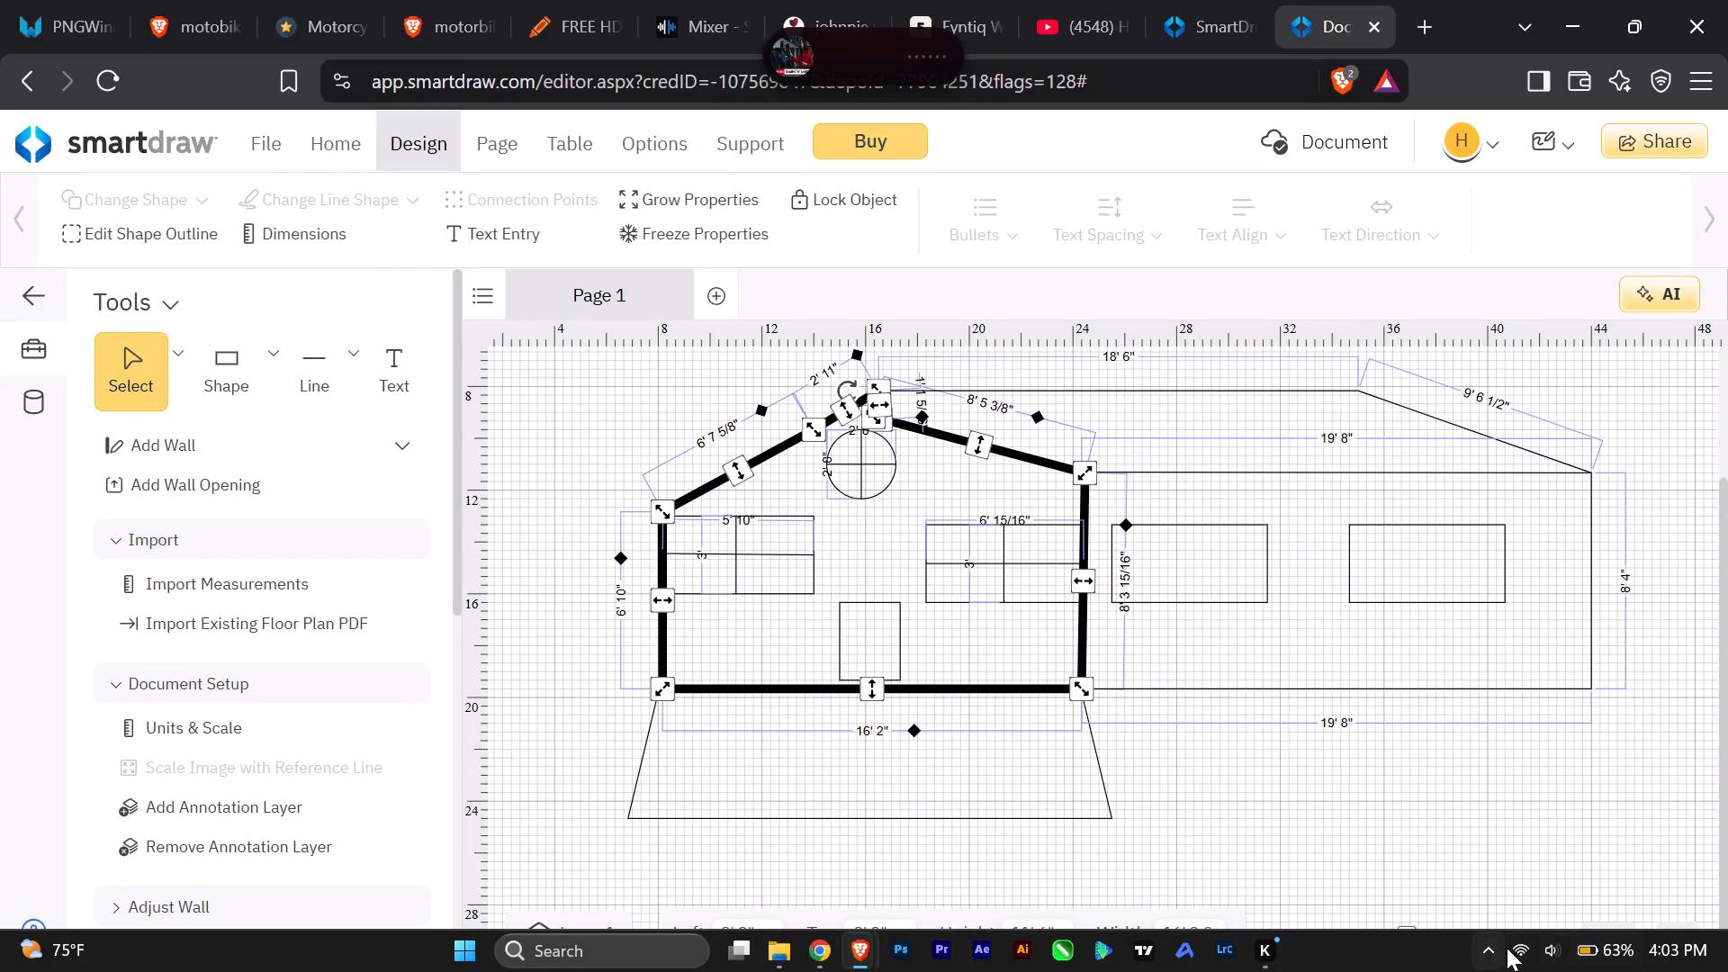
# Dismiss the pending Windows notifications individually, including the OneDrive backup, startup app, AutoPlay and ArtCraft Launcher ones, and return to the drawing.
pyautogui.click(1658, 958)
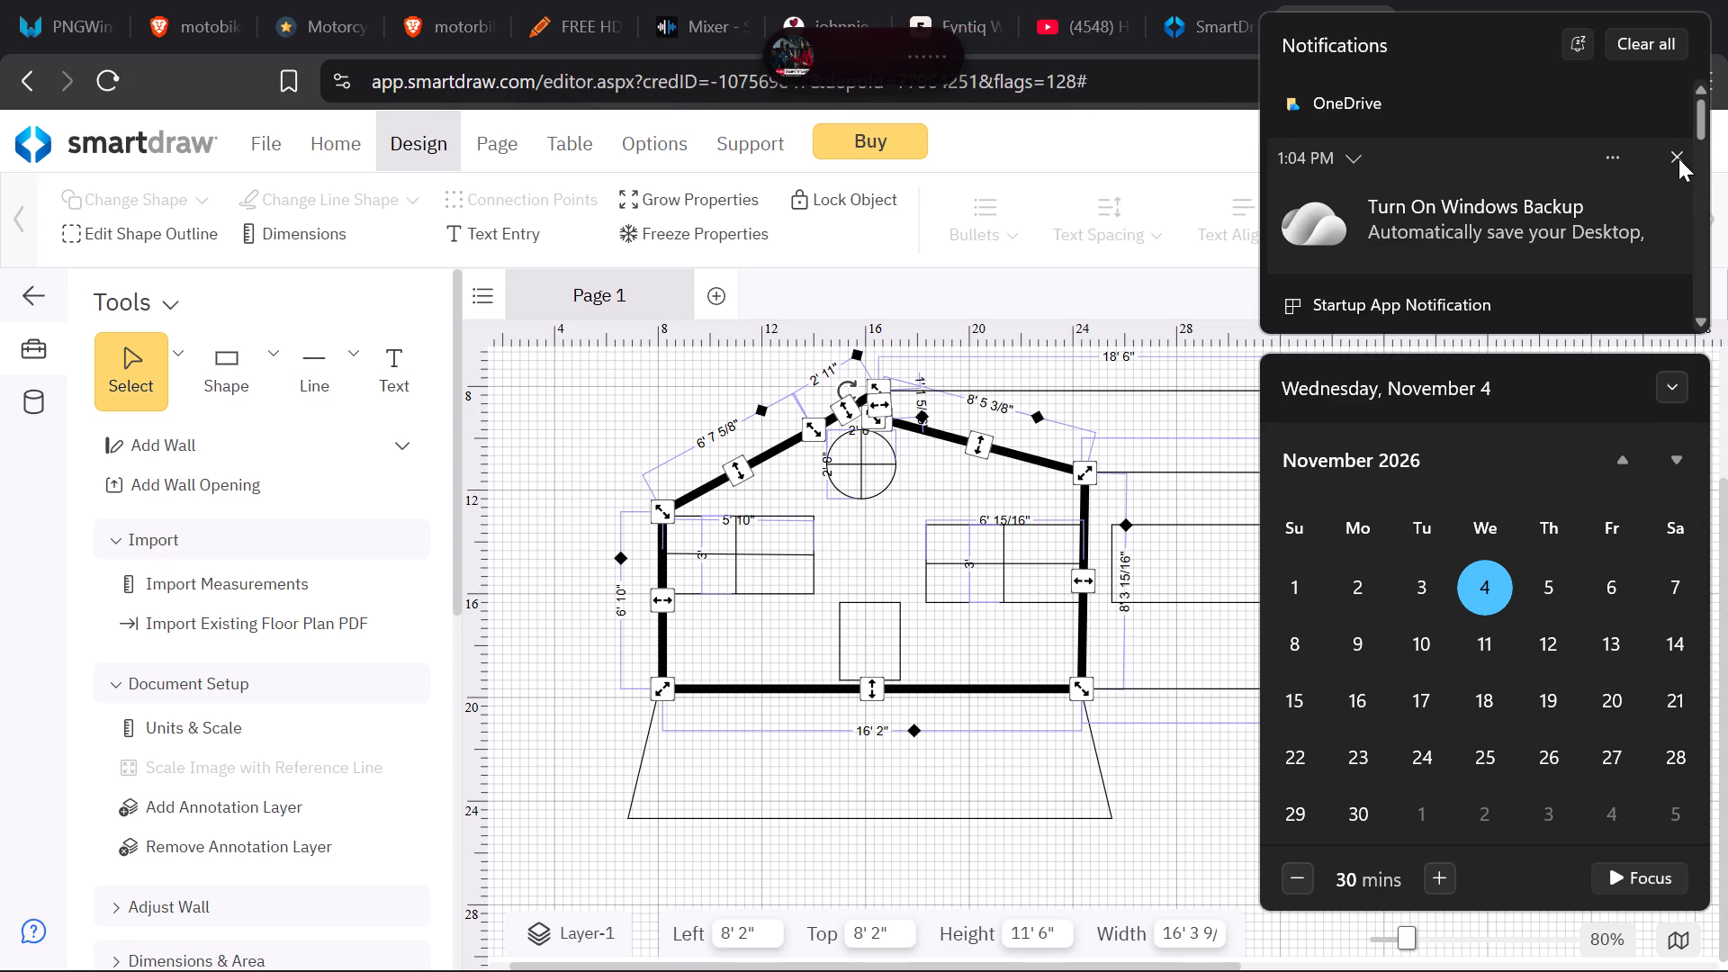
pyautogui.click(1678, 157)
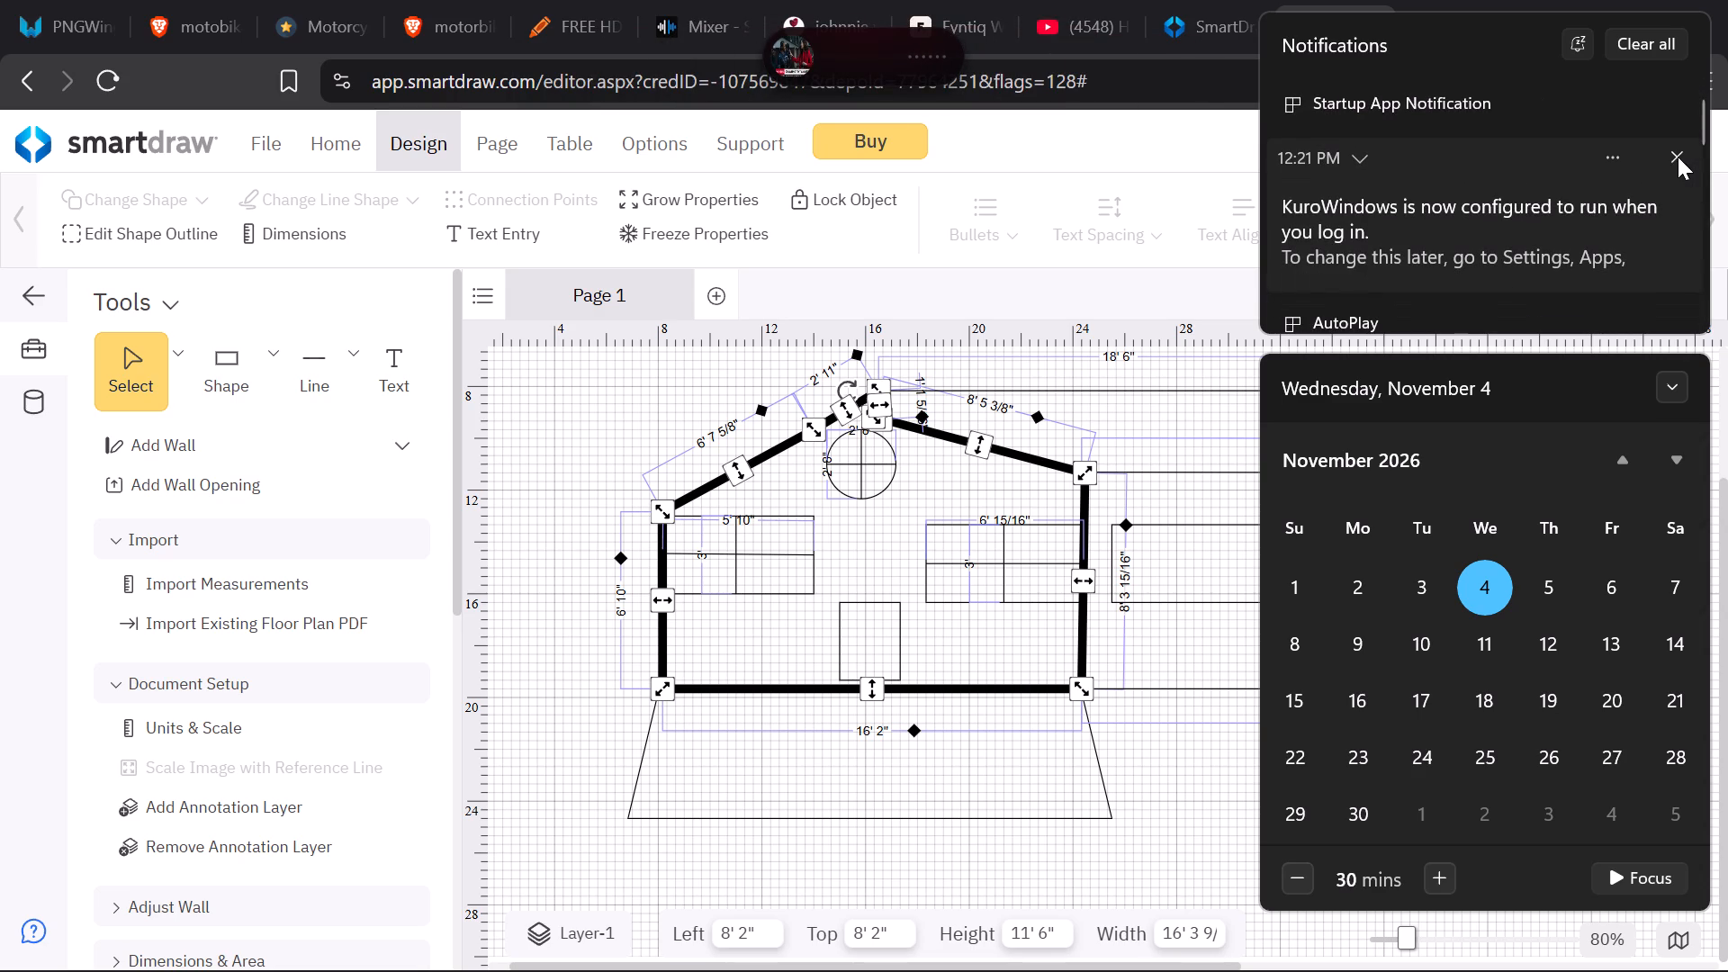
pyautogui.click(1678, 156)
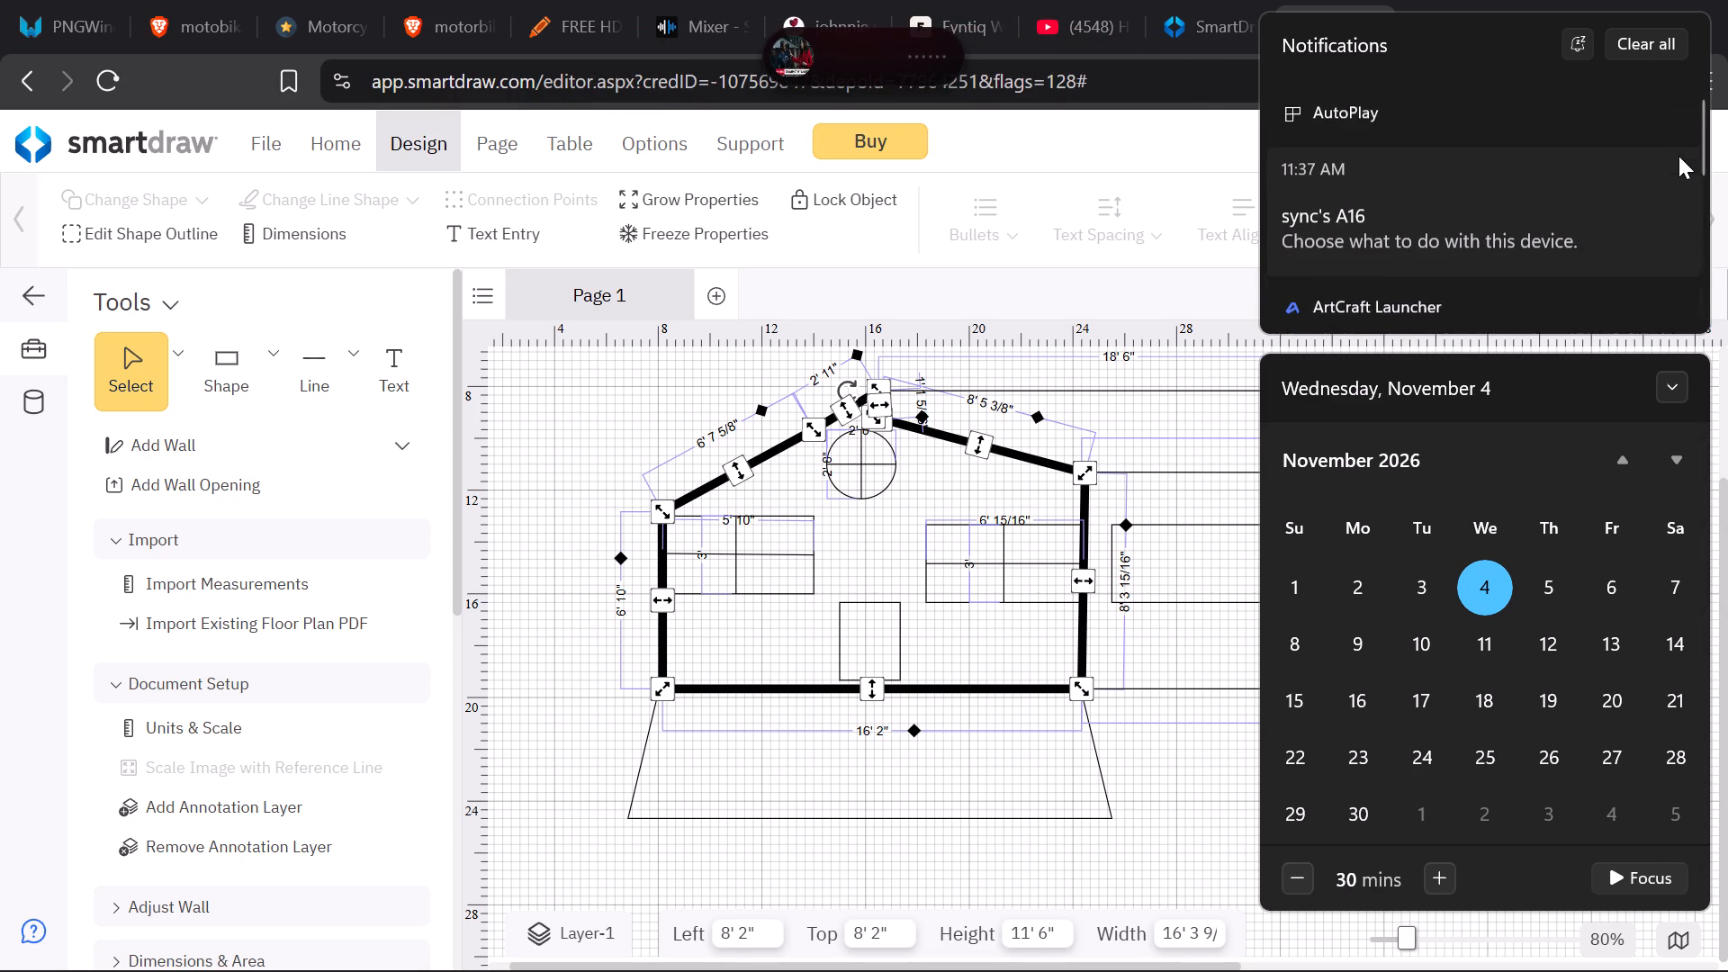
pyautogui.click(1671, 144)
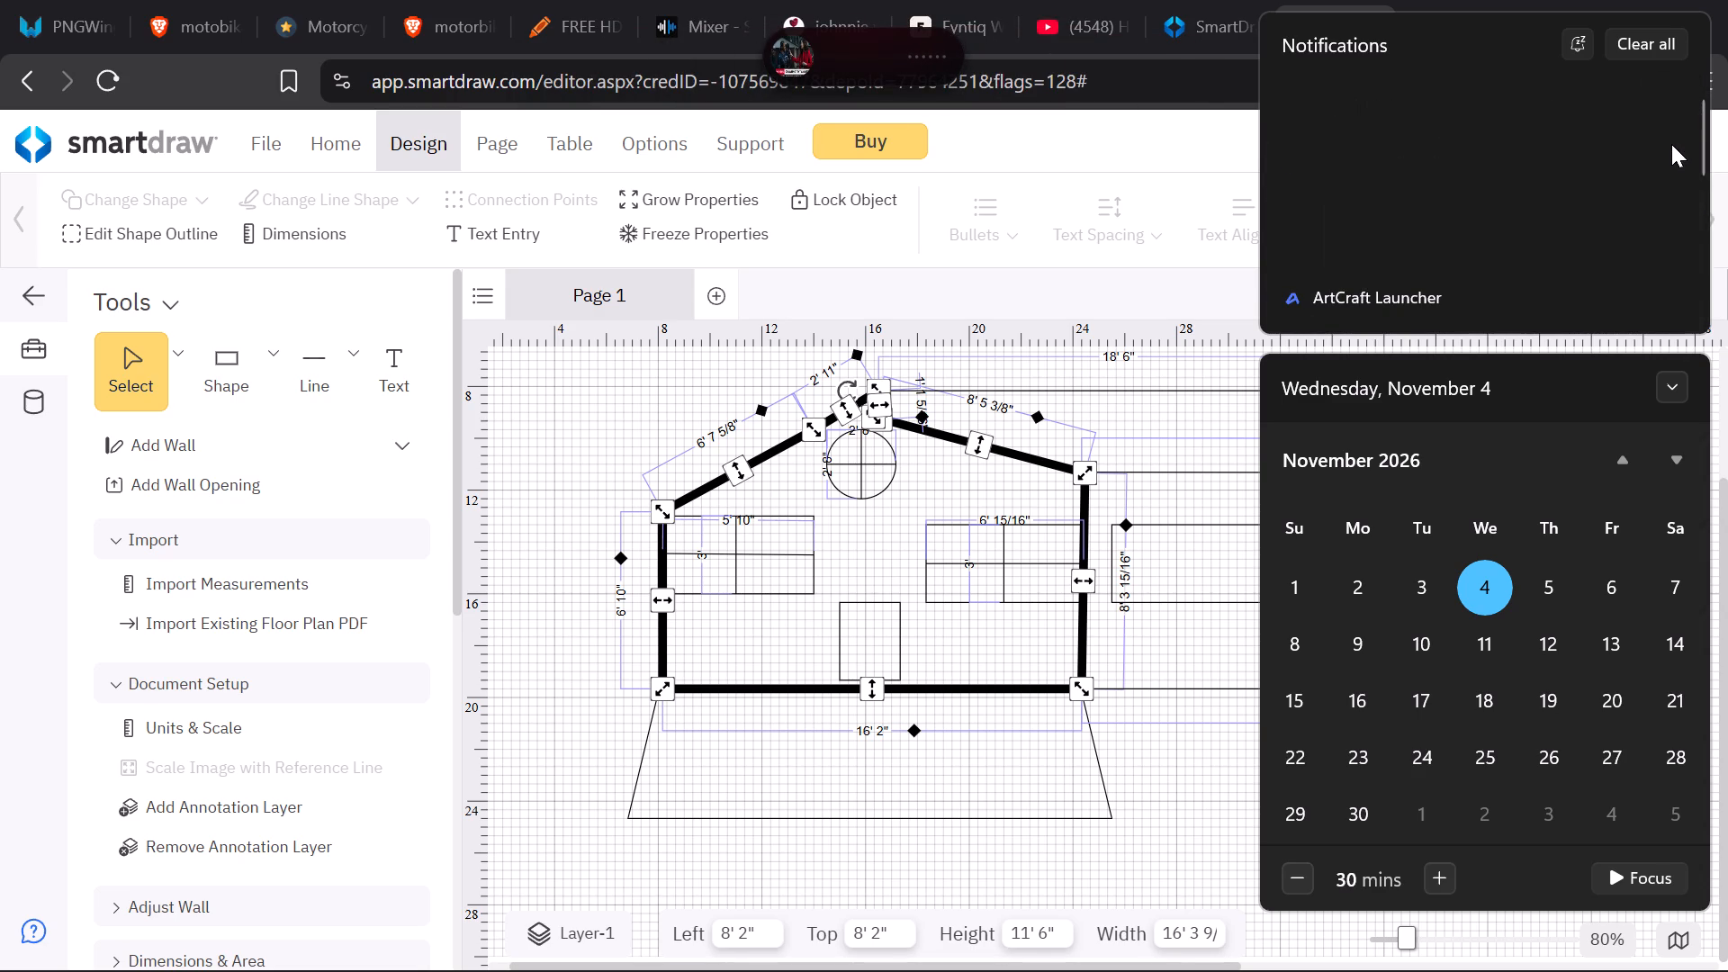
pyautogui.click(1671, 144)
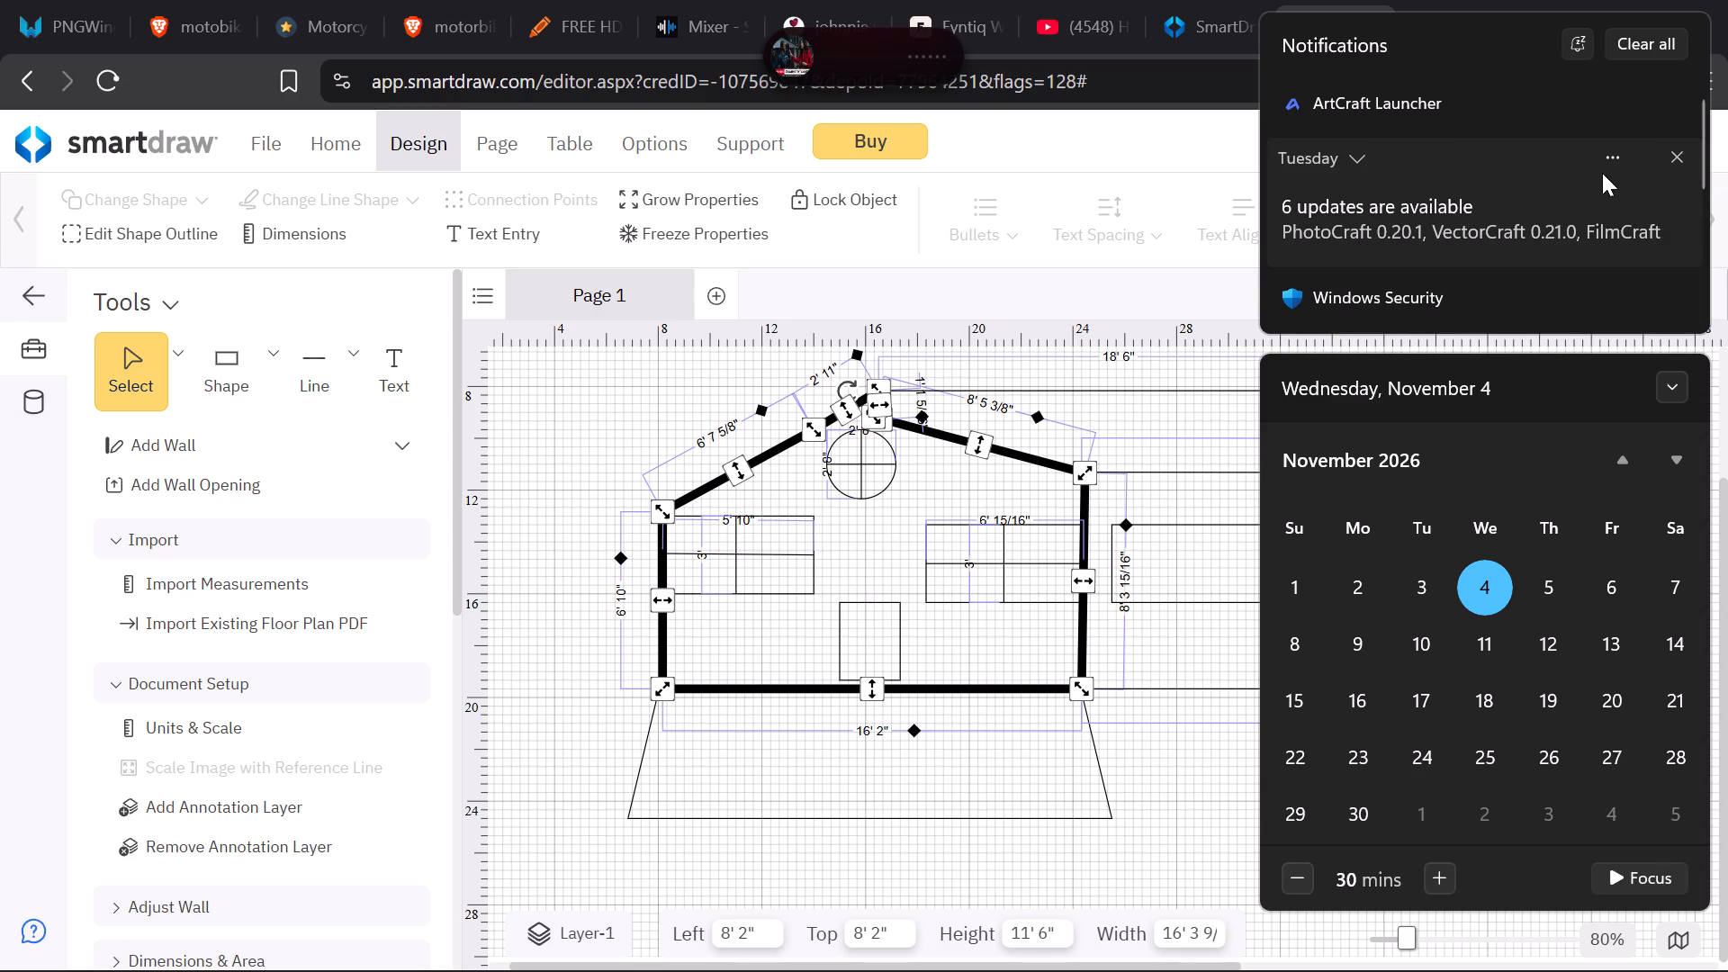
pyautogui.click(1677, 154)
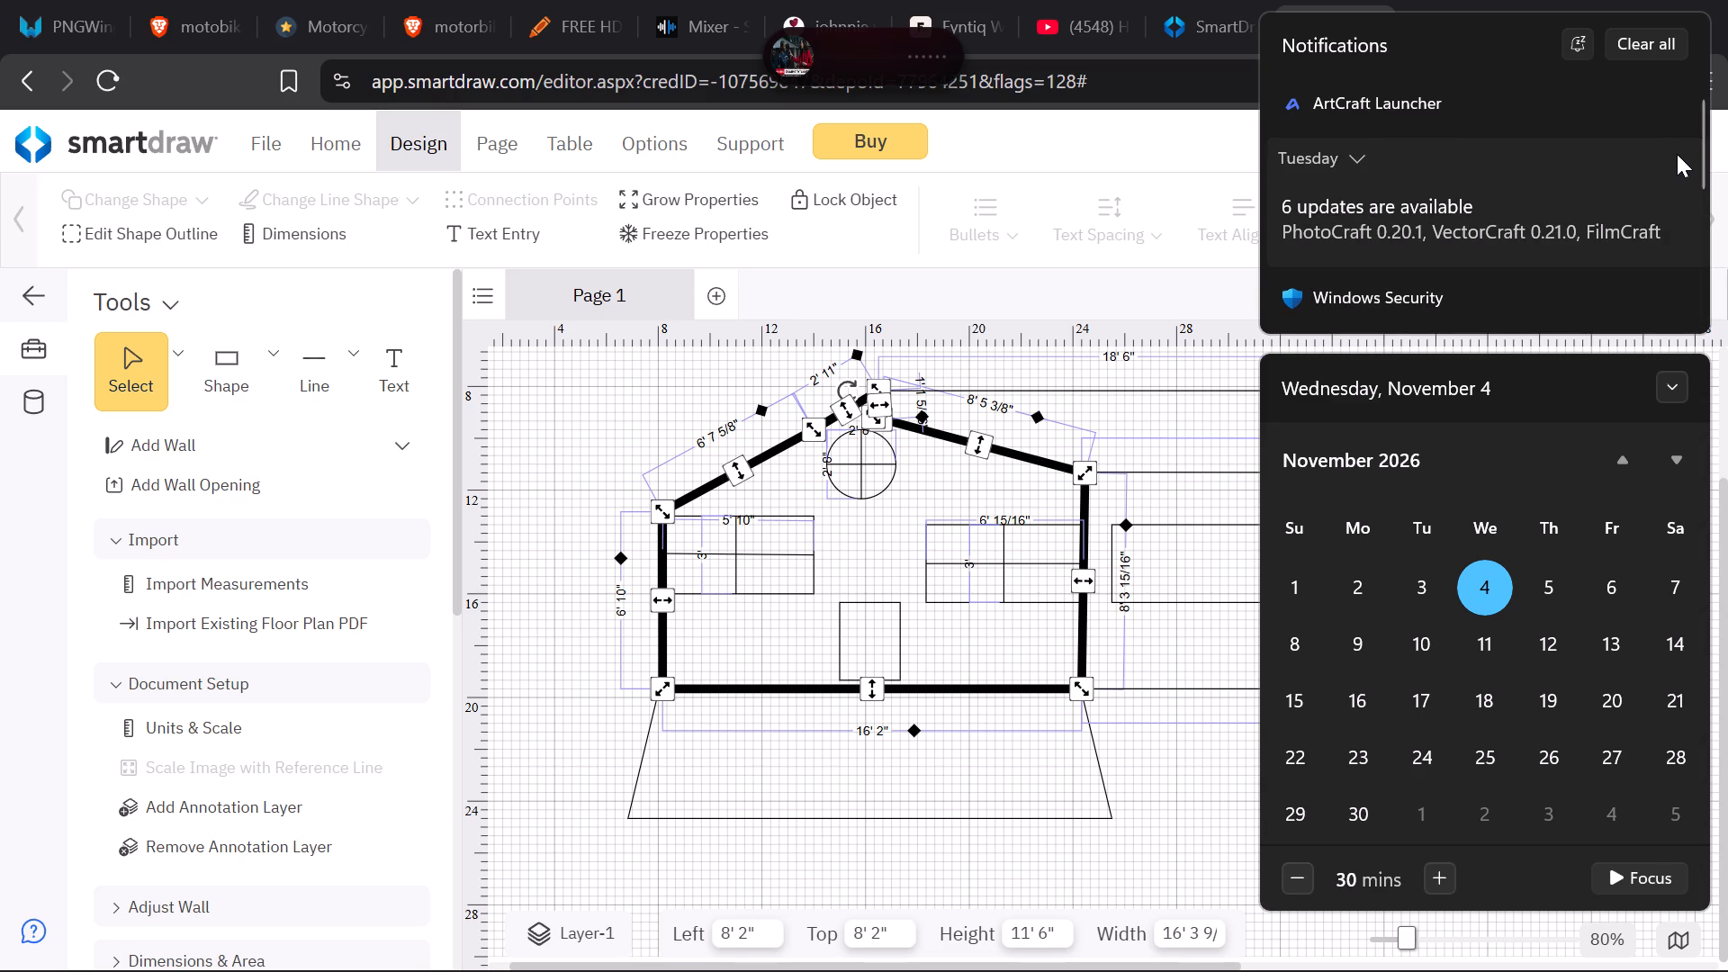
pyautogui.click(1679, 151)
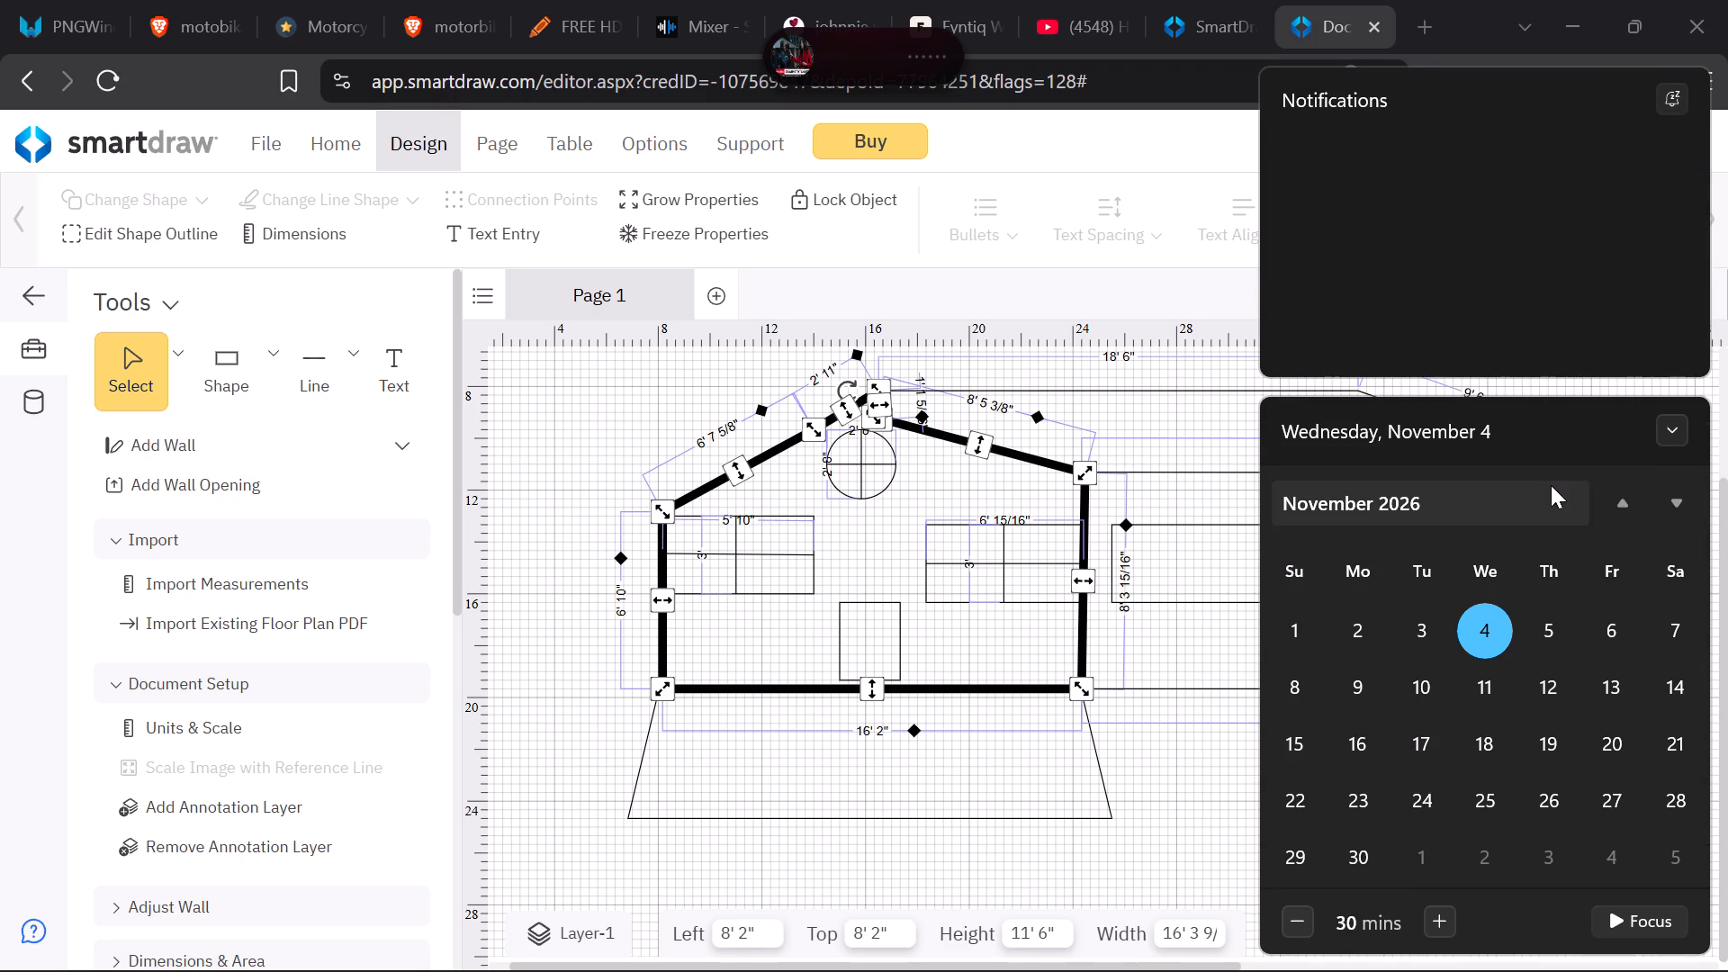
pyautogui.click(1224, 746)
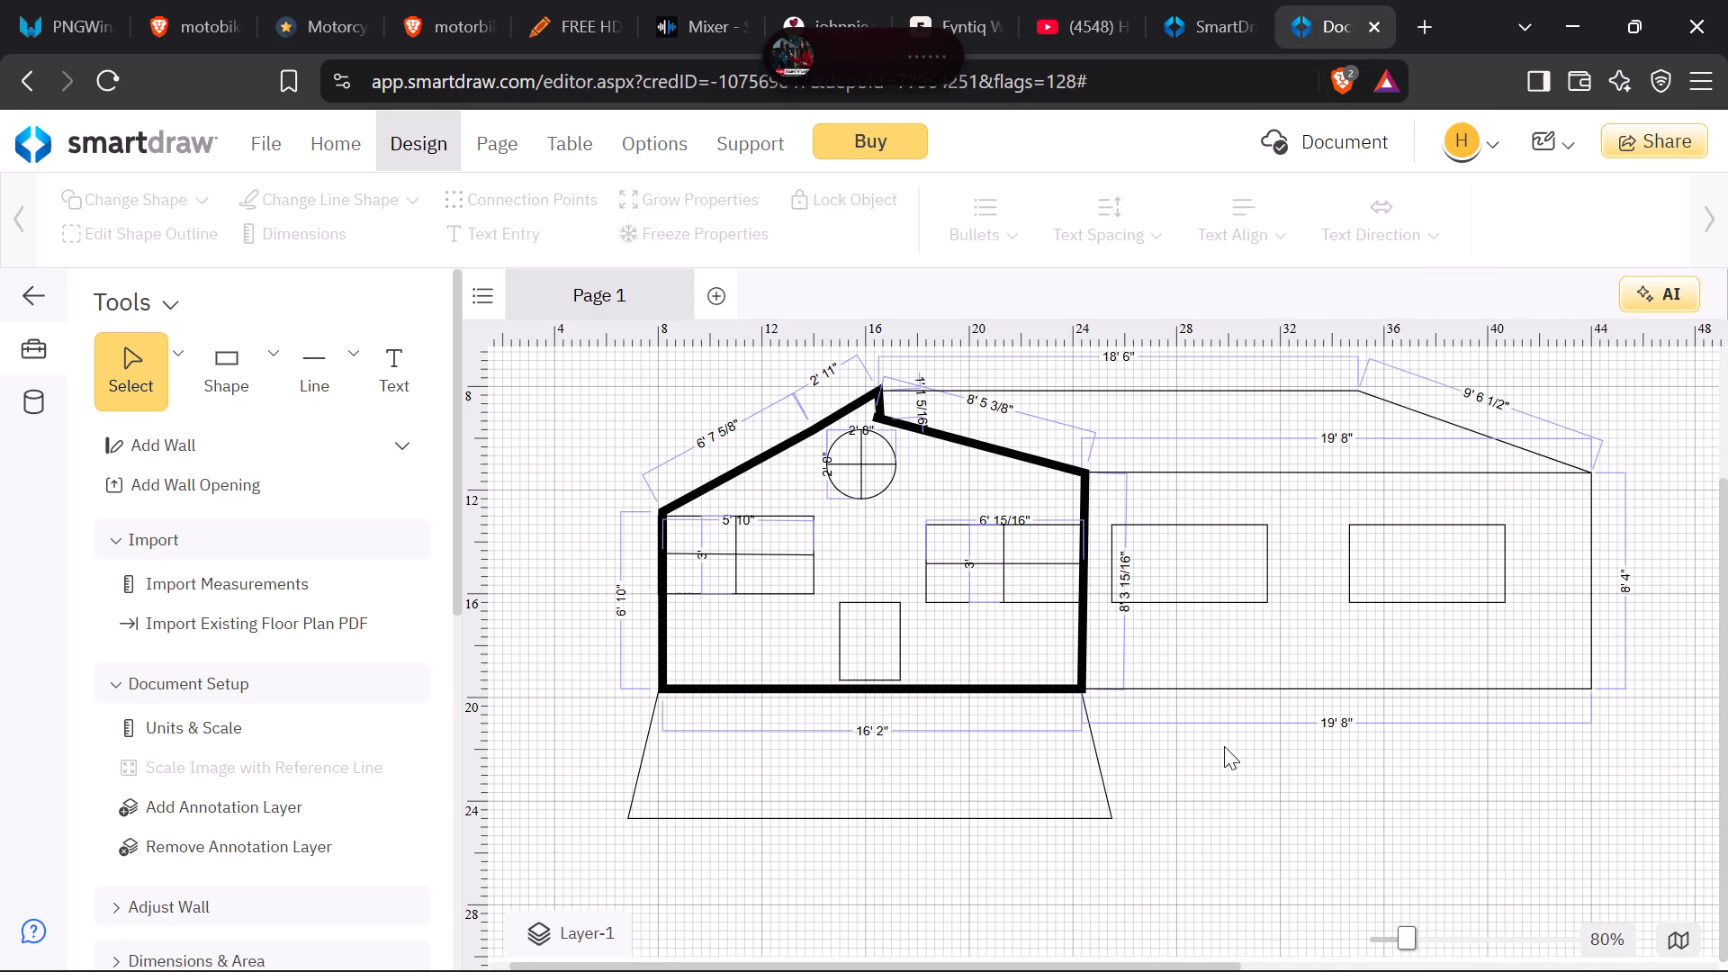